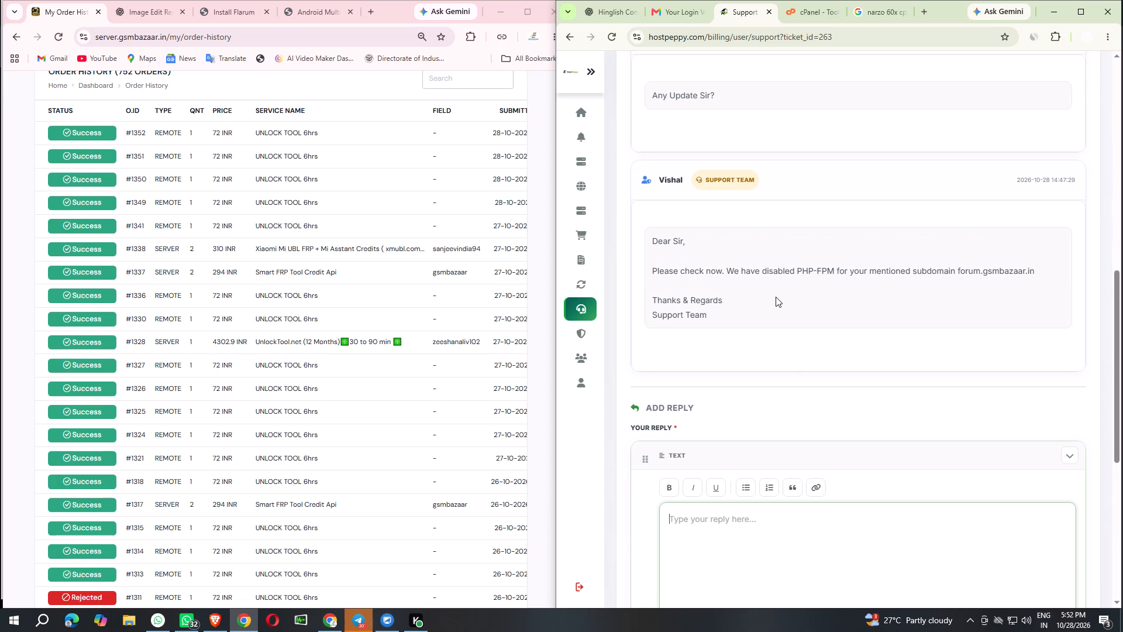
Maximize the browser window and open forum.gsmbazaar.in in a new tab.
click(1088, 8)
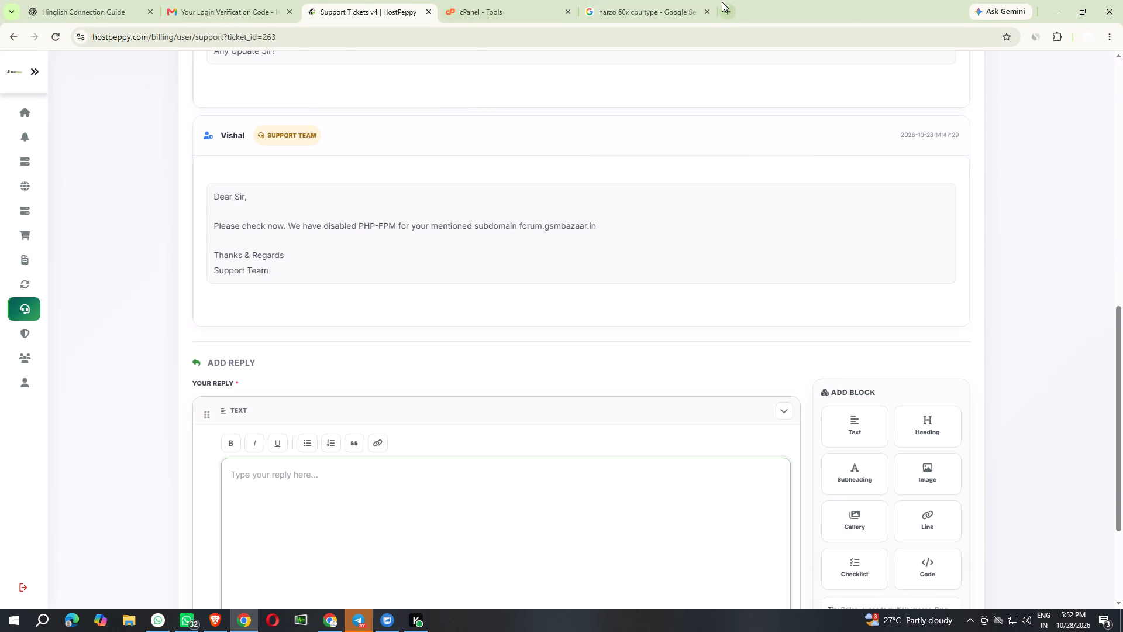
click(722, 2)
key(f)
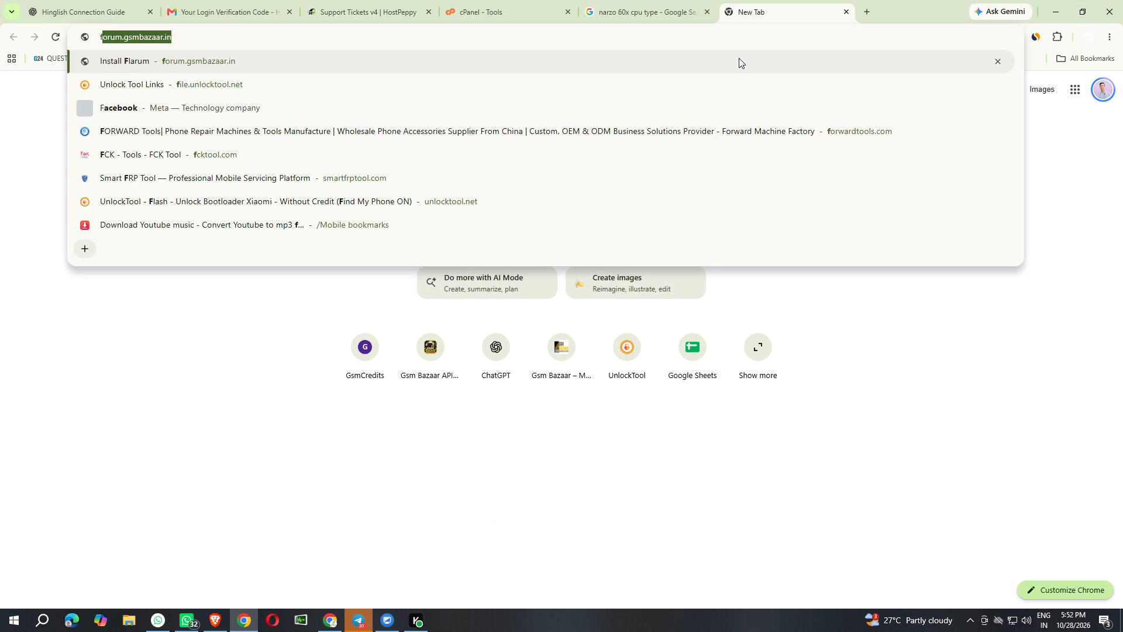
key(Return)
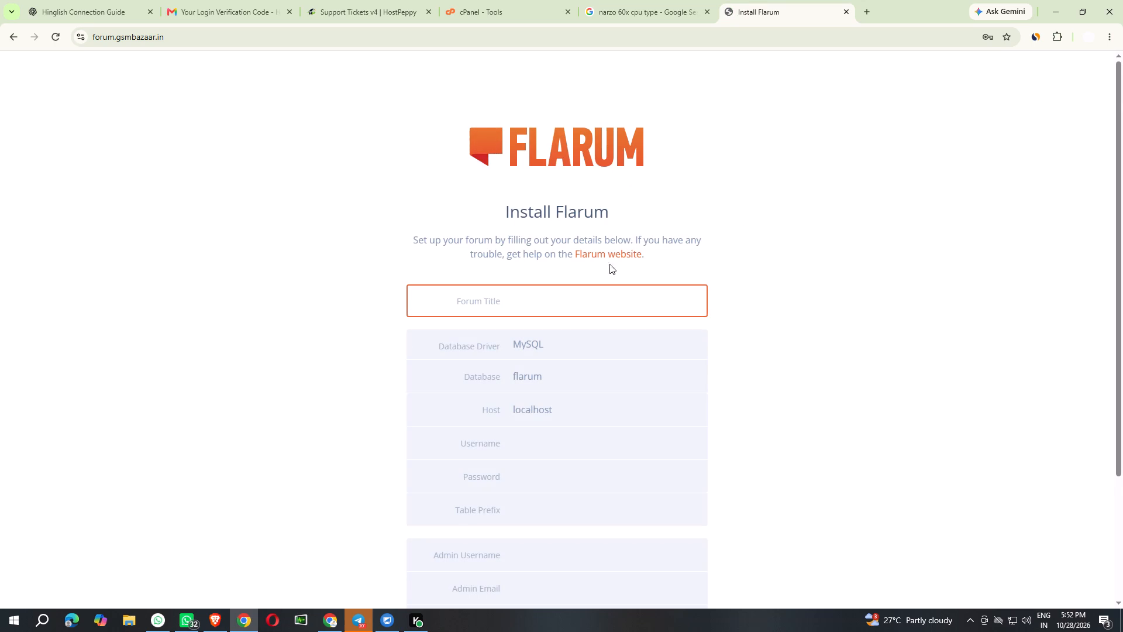
Enter "Forum Gsm Bazaar" as the forum title in the Flarum installation form.
scroll(461, 246, down, 1)
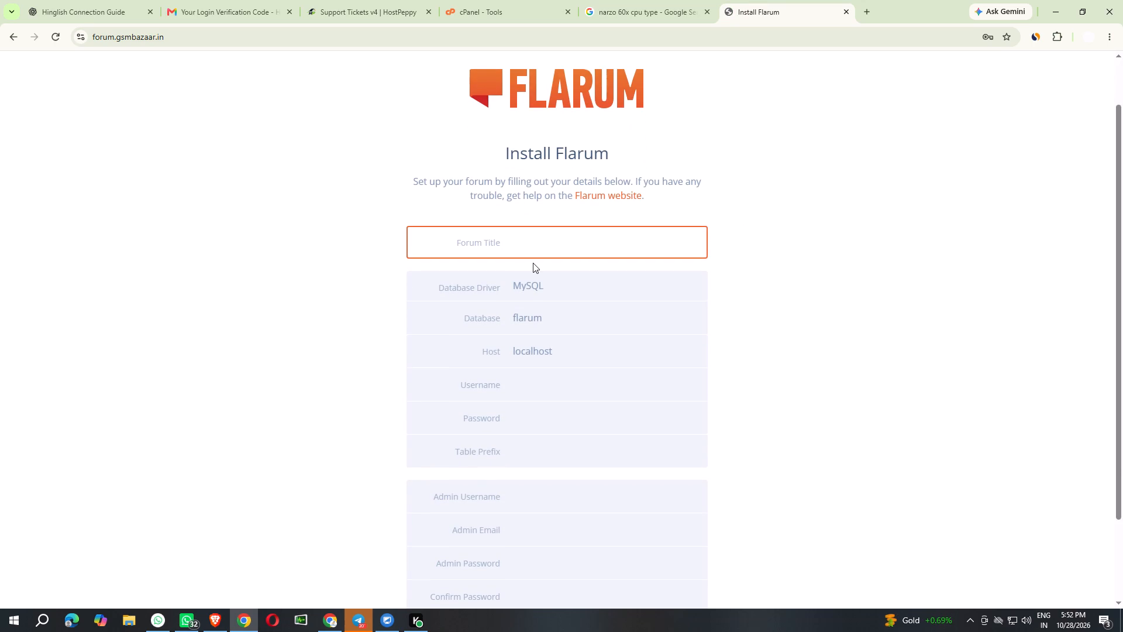
text(For)
key(e)
key(BackSpace)
key(BackSpace)
text(rum H)
key(shift+BackSpace)
text(Gsm)
key(space)
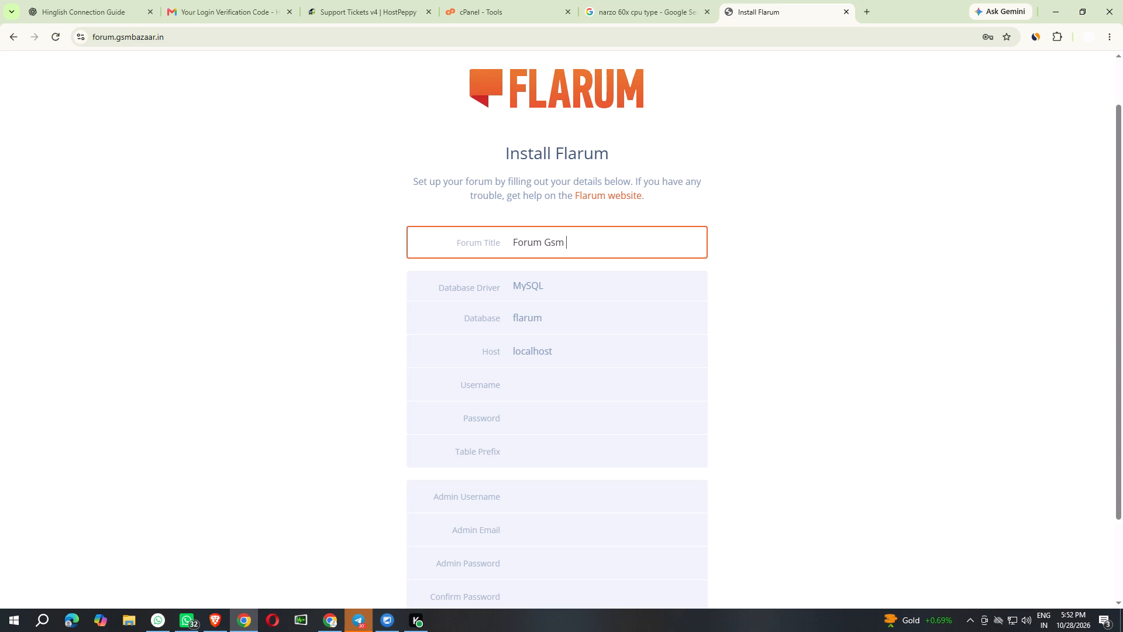
text(Bazaa)
key(r)
Check the available database drivers, keeping MySQL, and go to the Database field.
scroll(657, 218, down, 2)
click(557, 186)
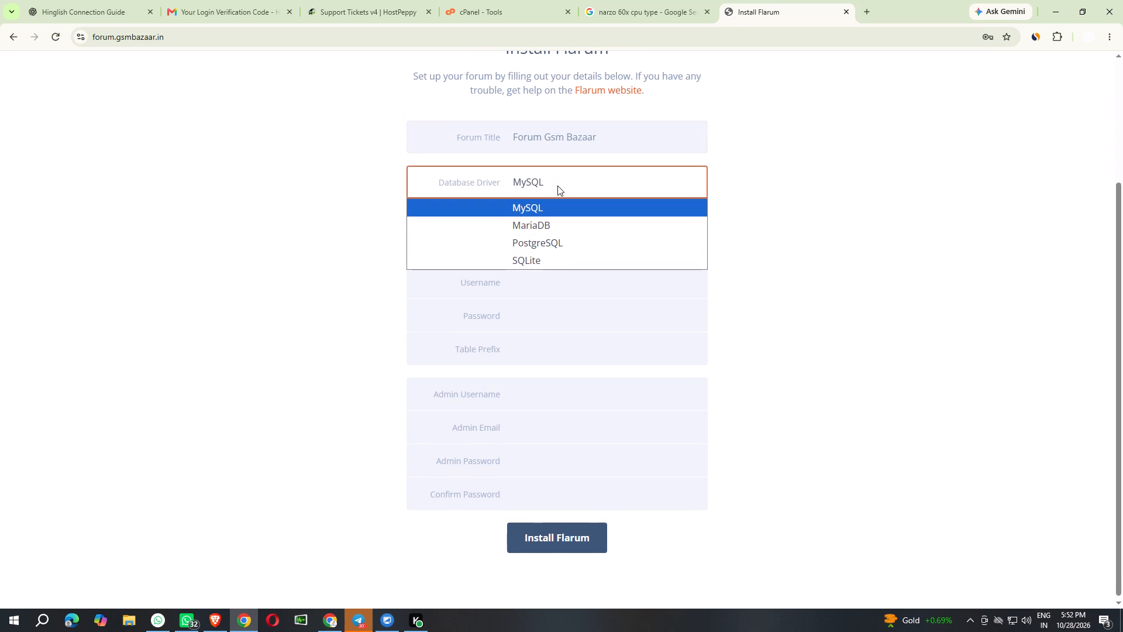
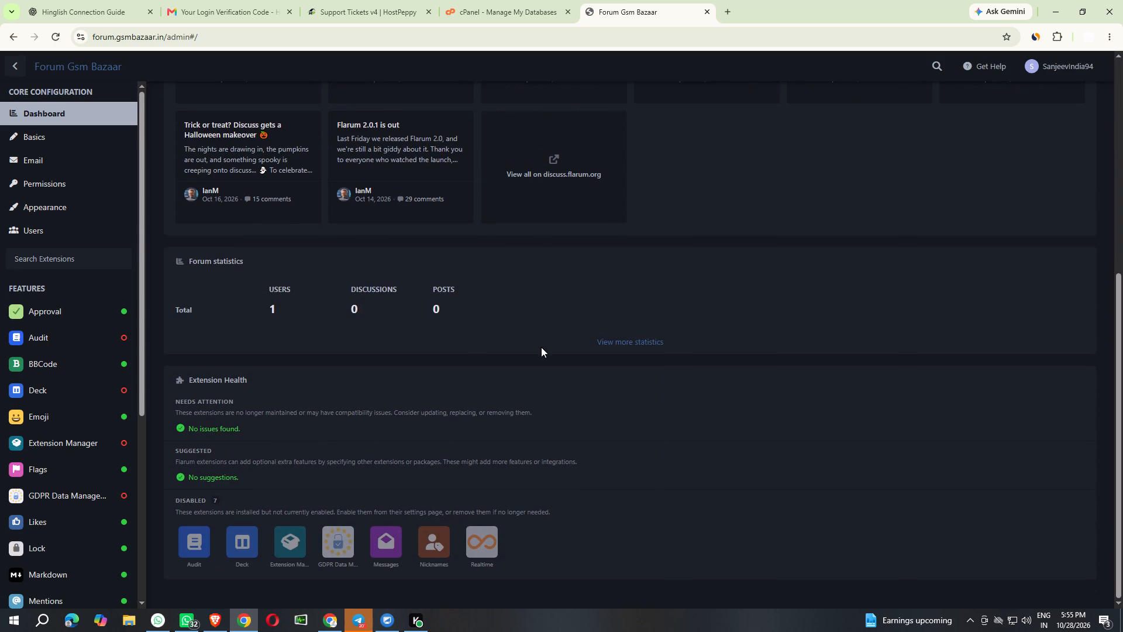
scroll(541, 347, down, 2)
scroll(541, 347, up, 6)
scroll(537, 341, down, 1)
scroll(534, 334, up, 2)
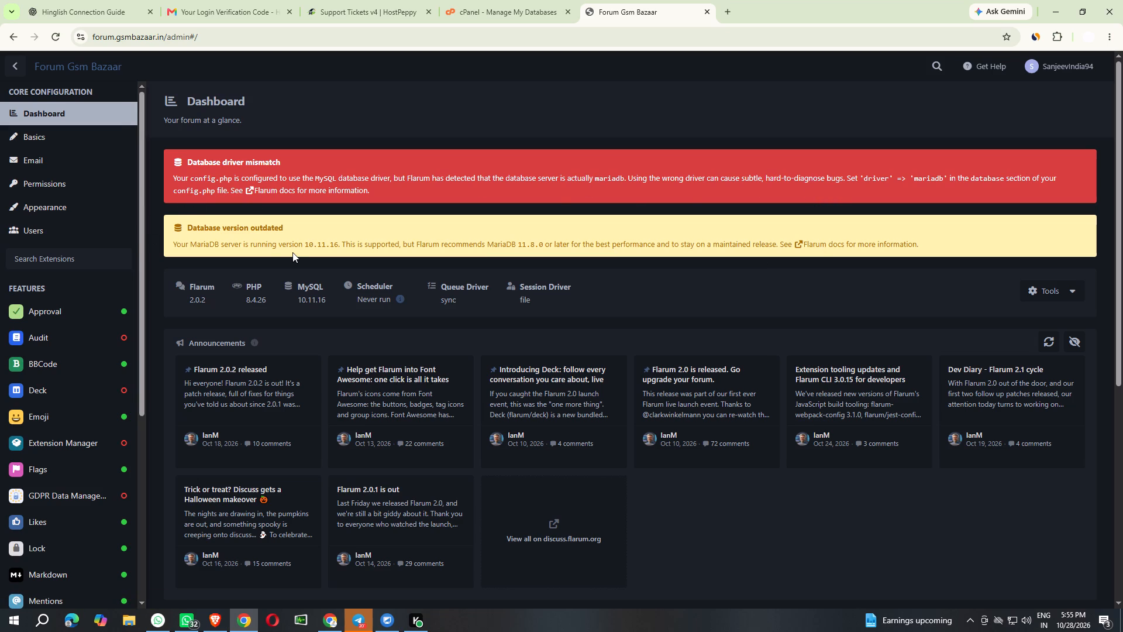
scroll(843, 250, down, 3)
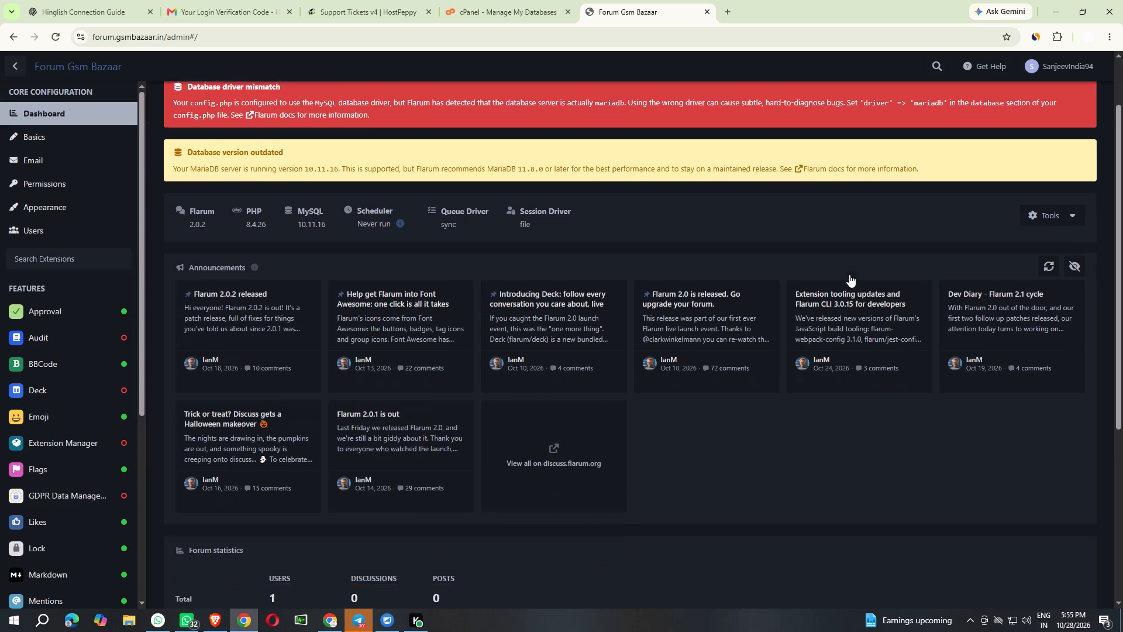
scroll(849, 274, down, 4)
scroll(358, 408, down, 7)
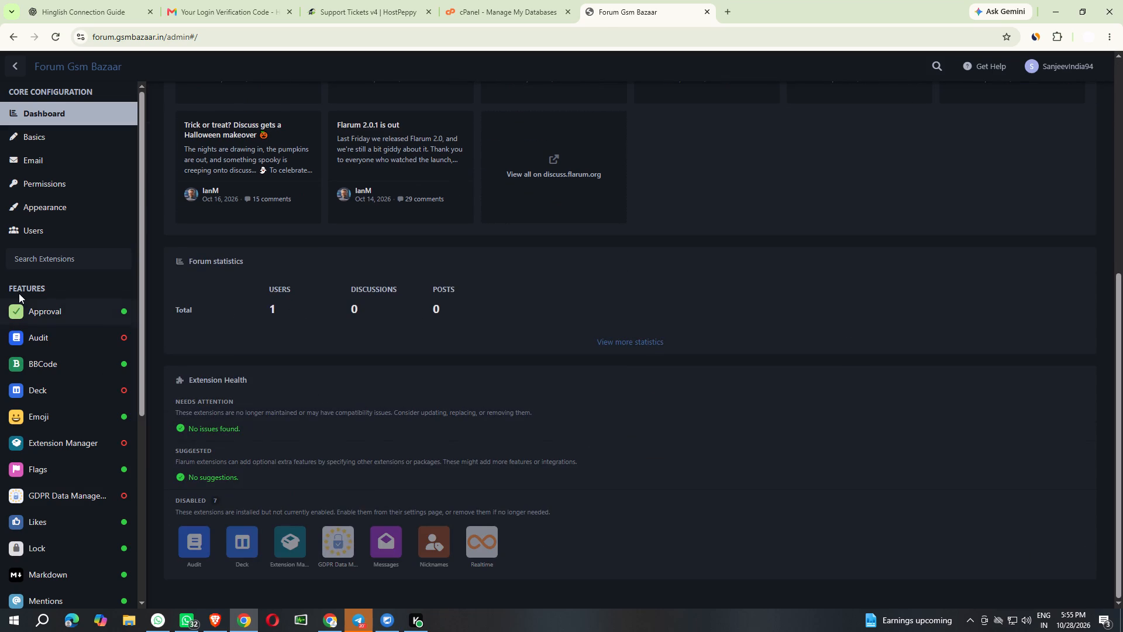
click(33, 105)
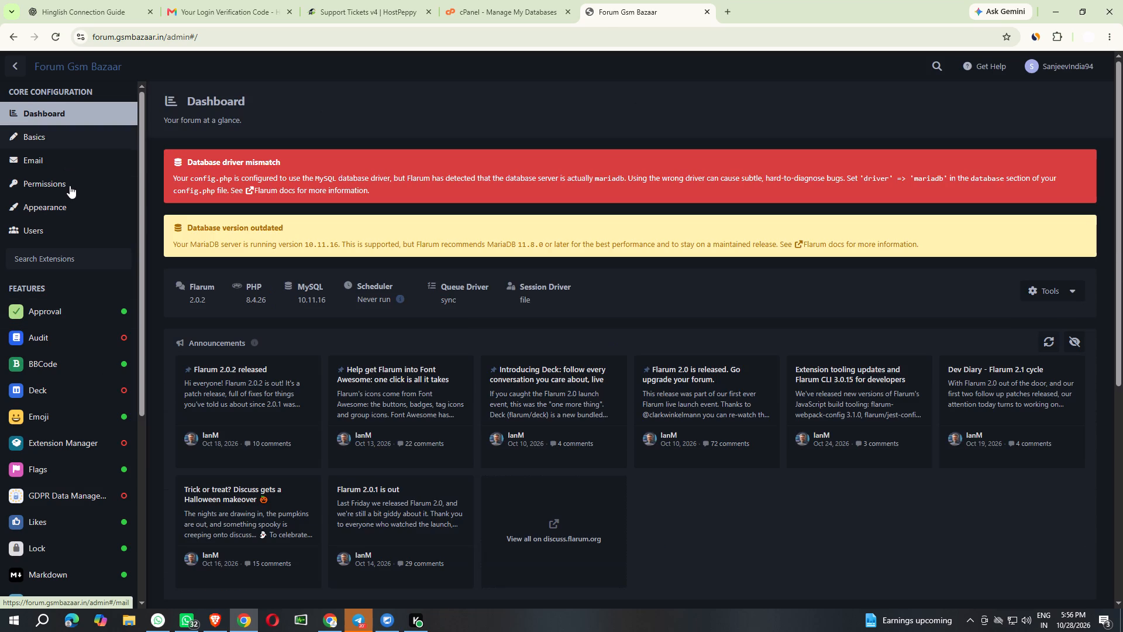
Set the forum's default color scheme to Dark High Contrast Mode, leaving Colored Header off, and save the appearance changes.
click(59, 204)
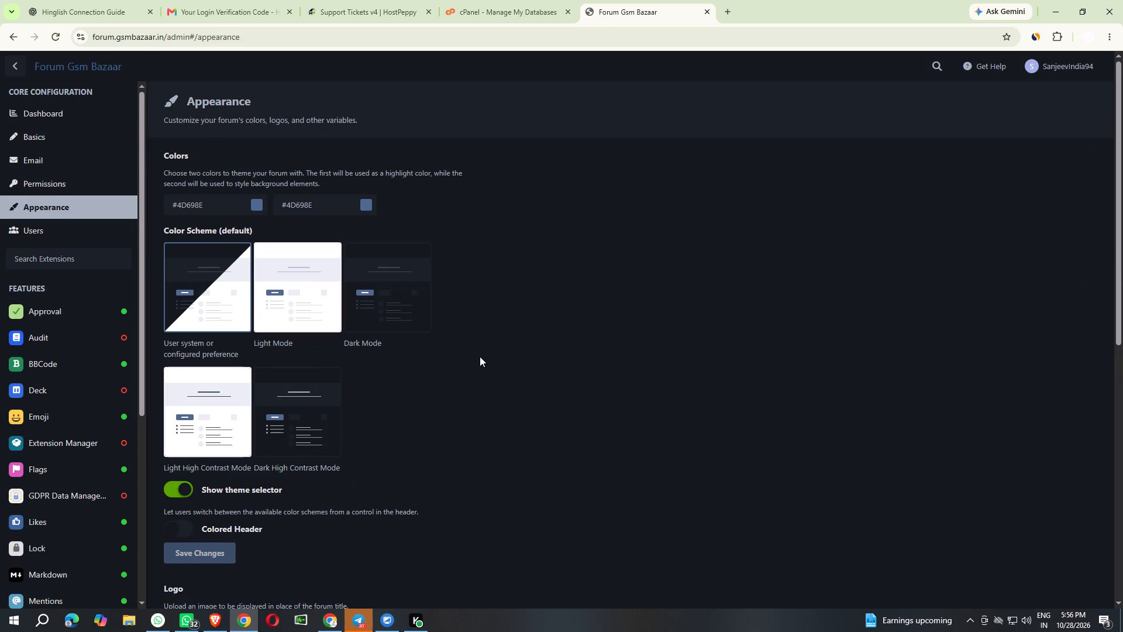
click(288, 422)
click(189, 494)
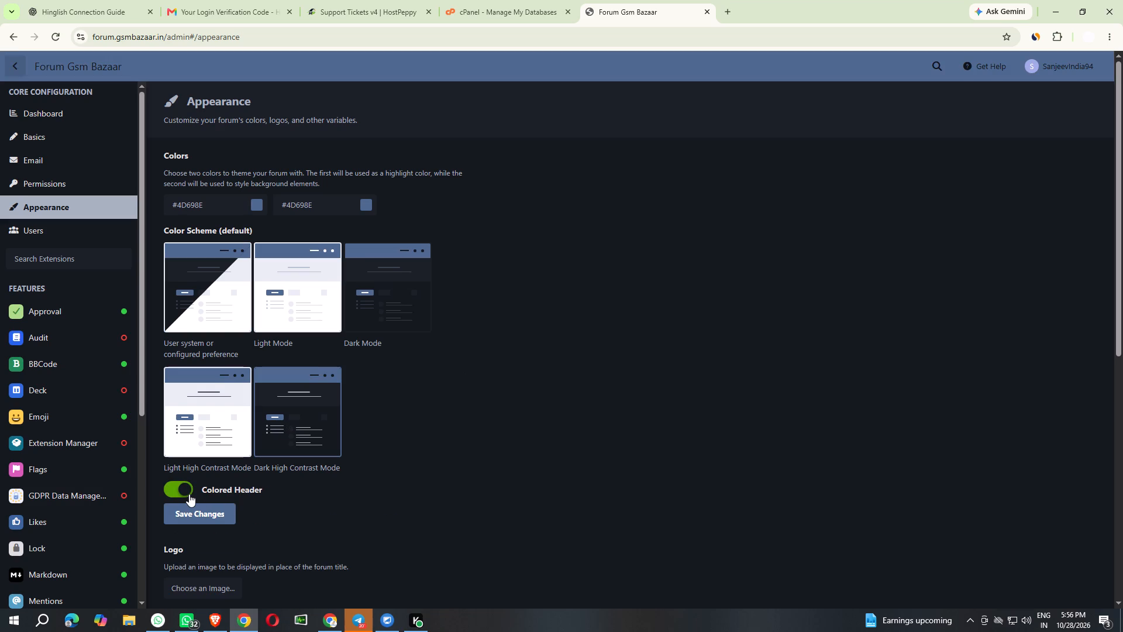
click(189, 494)
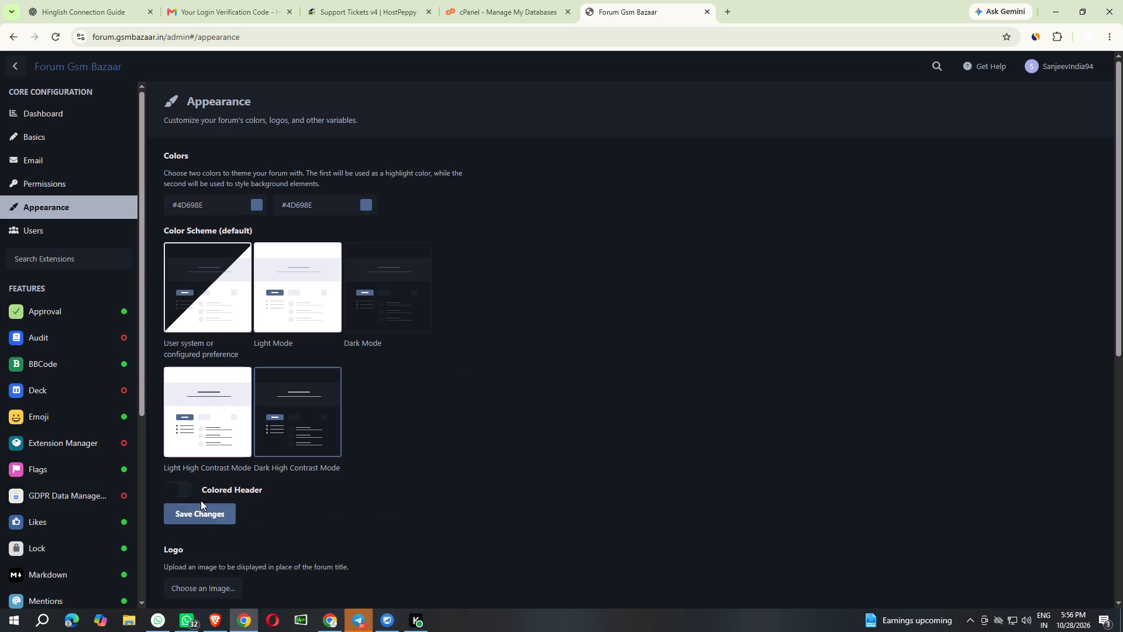
click(220, 512)
Examine the remaining Appearance options, from logo image selection and favicon to custom header, footer and styles, without uploading anything.
scroll(257, 509, down, 3)
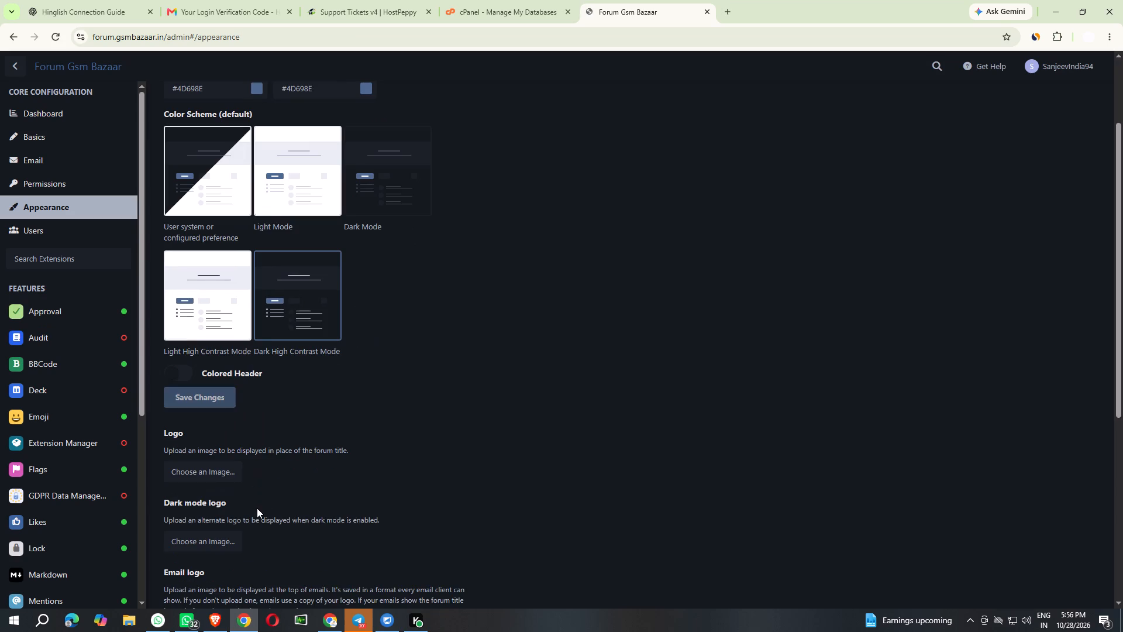
click(223, 480)
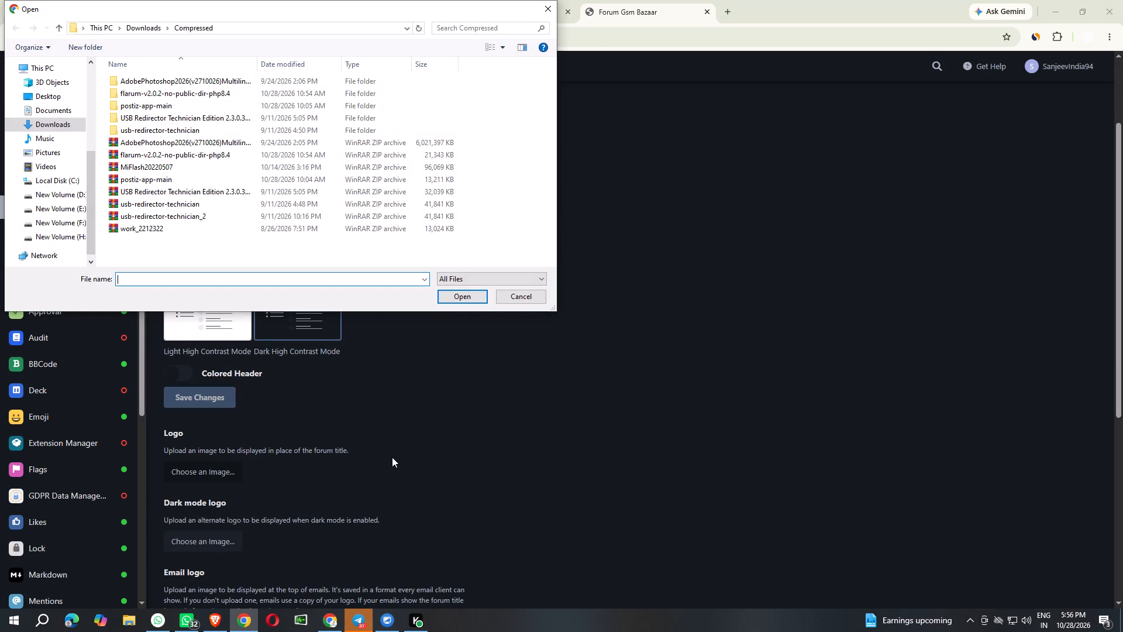
click(507, 301)
scroll(285, 441, down, 12)
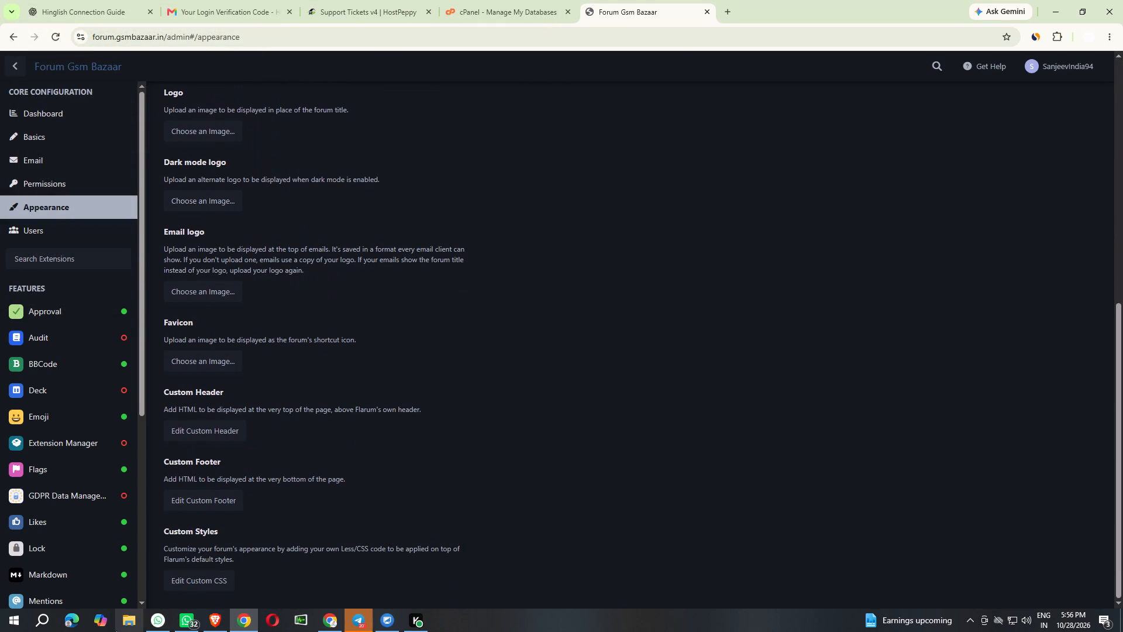
scroll(180, 396, up, 11)
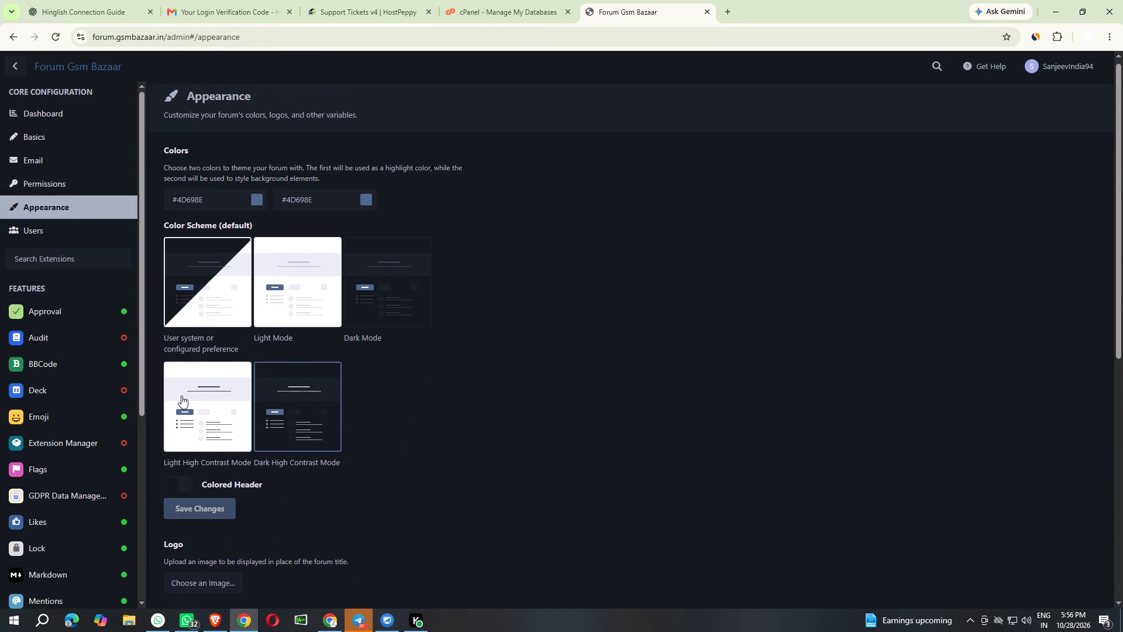
Review the forum's Basics settings down to the abandoned-extension email option, trying that switch but leaving it off.
click(35, 132)
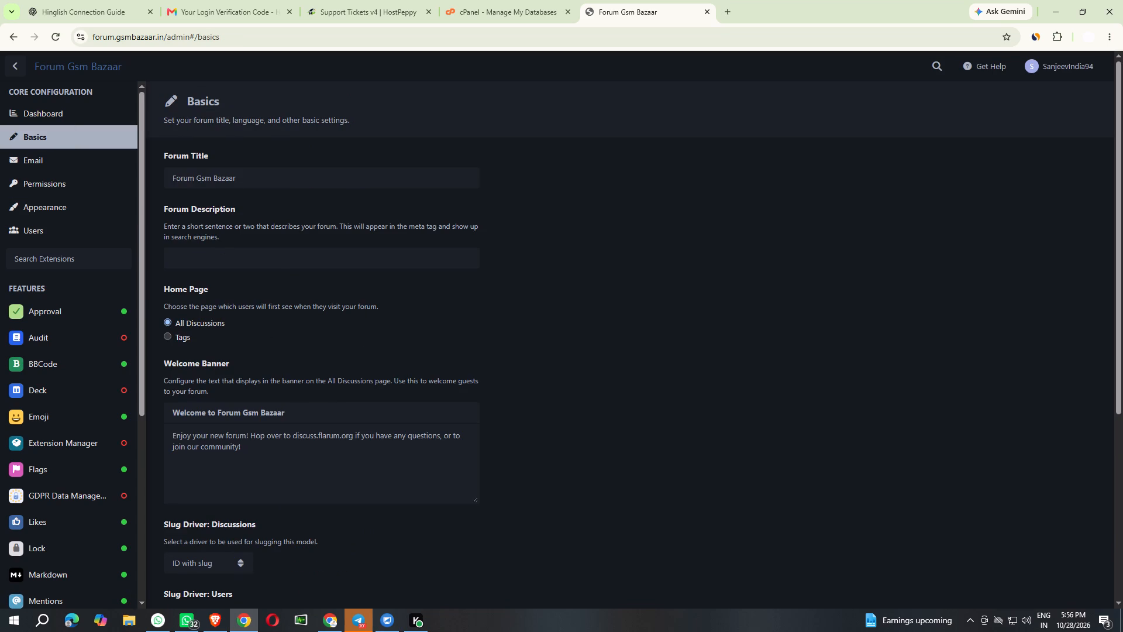
scroll(250, 444, down, 2)
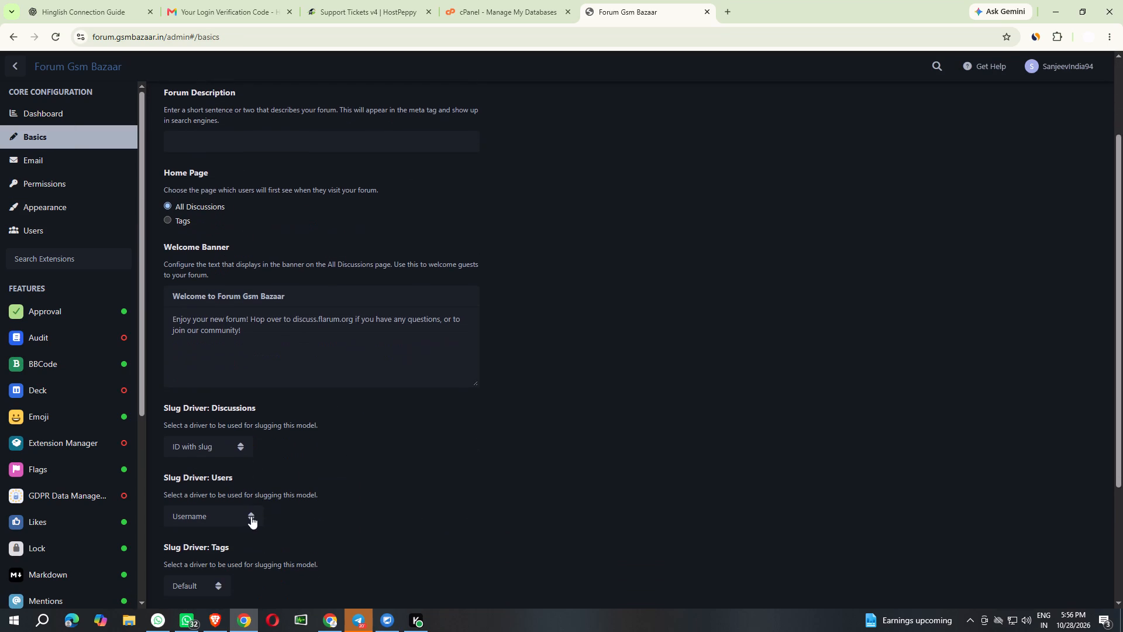
scroll(246, 448, down, 2)
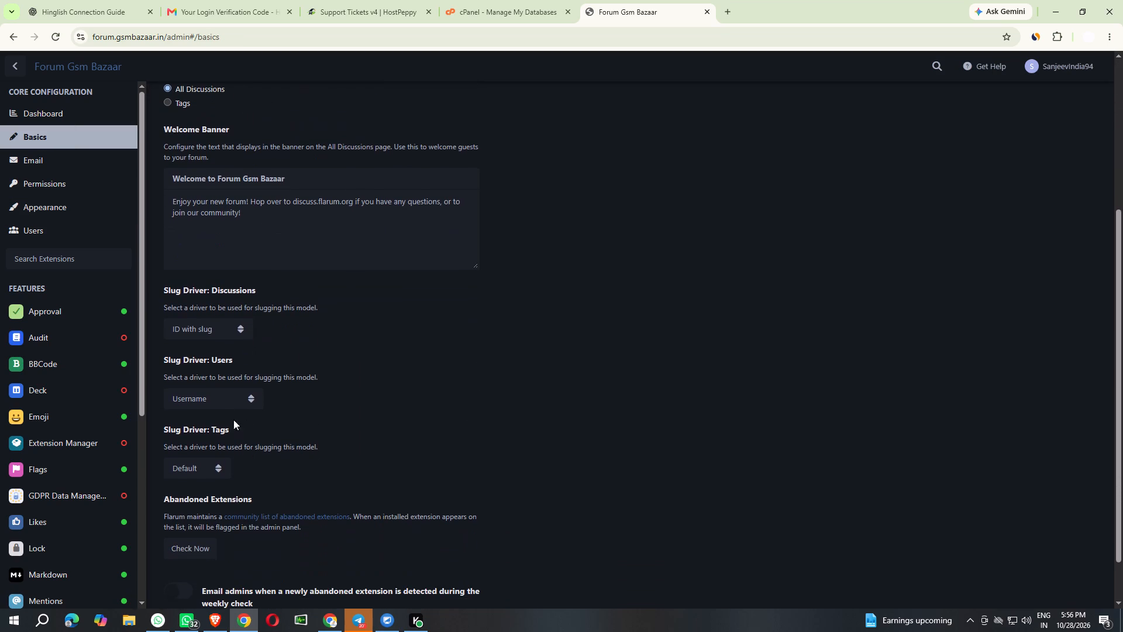
scroll(225, 400, down, 3)
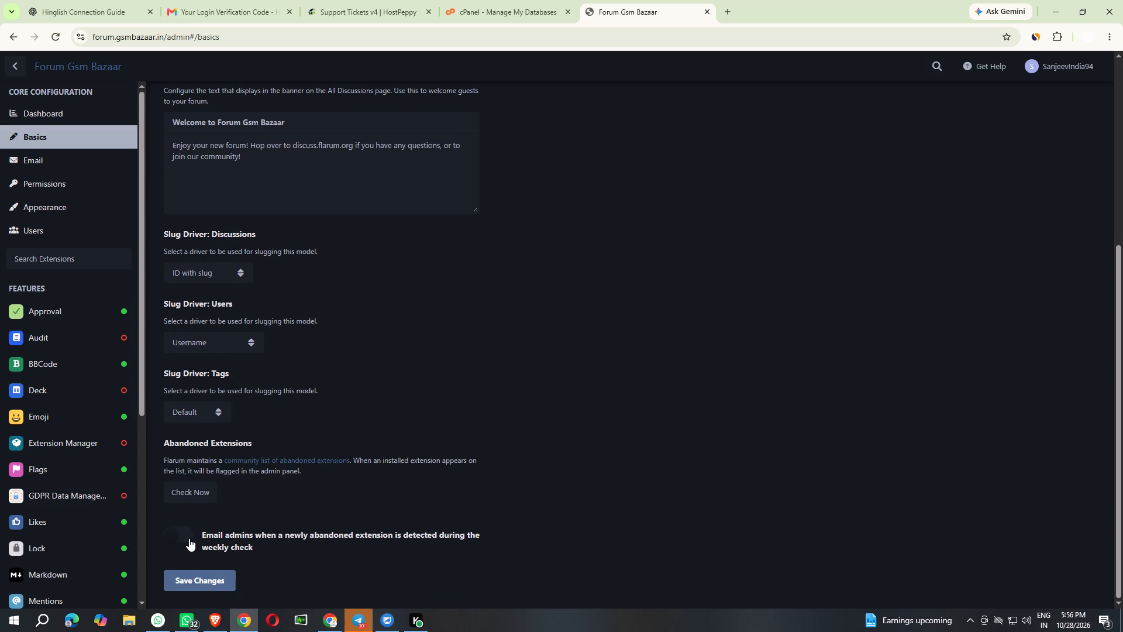
click(186, 538)
click(180, 541)
Browse the installed extensions, viewing the pages for English, Tags, Approval, BBCode, Deck and Emoji.
scroll(126, 534, down, 11)
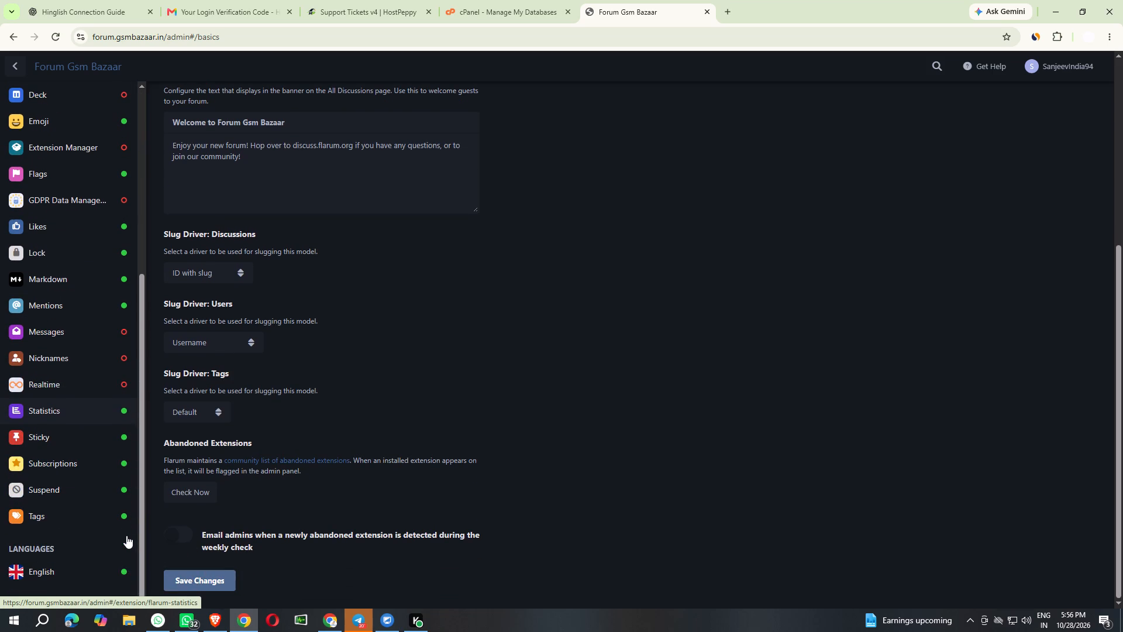
click(71, 566)
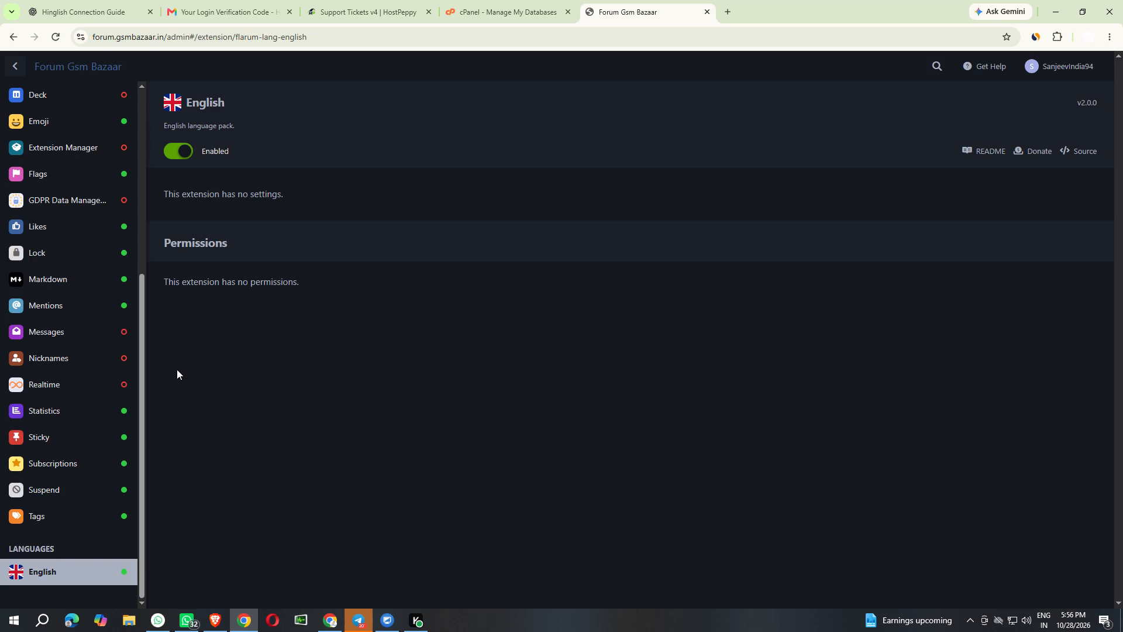
click(63, 509)
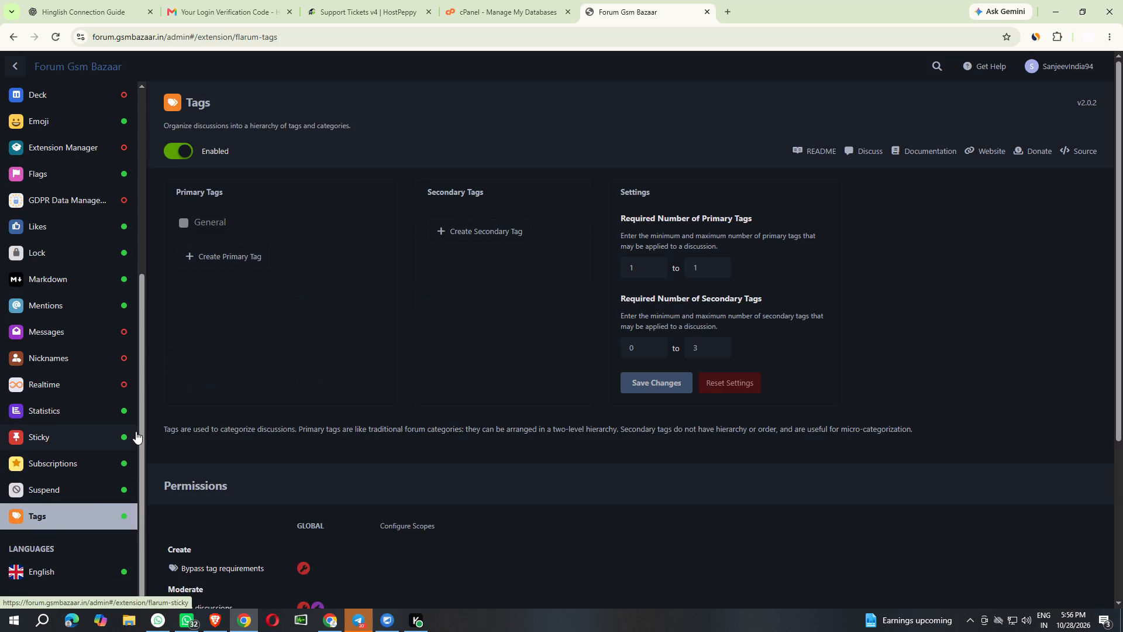
scroll(40, 389, up, 5)
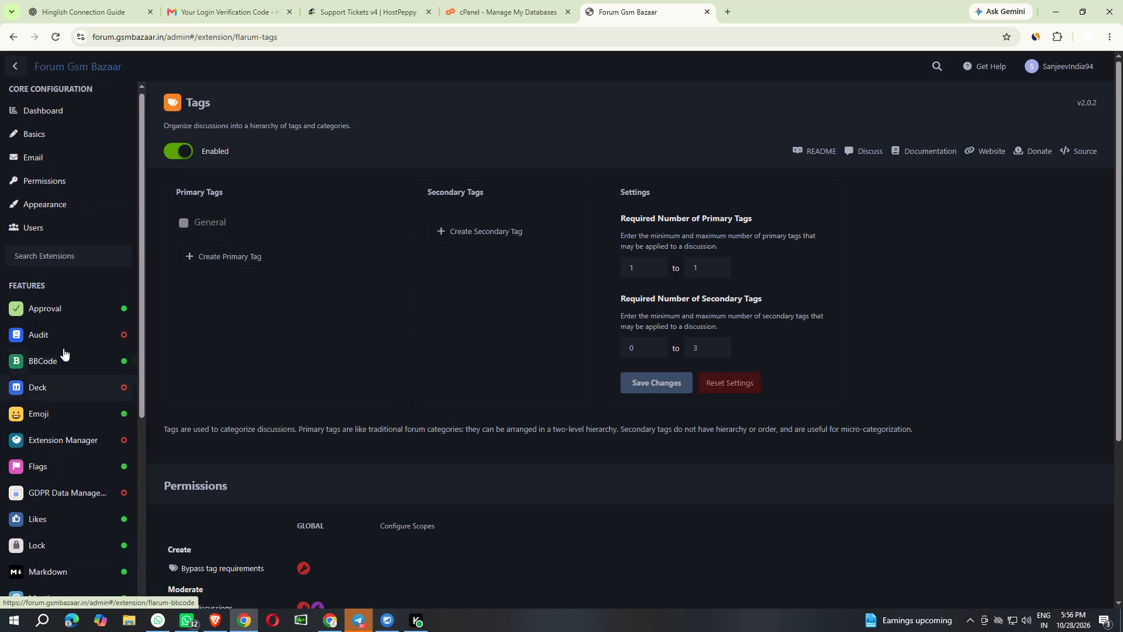
click(66, 316)
click(54, 367)
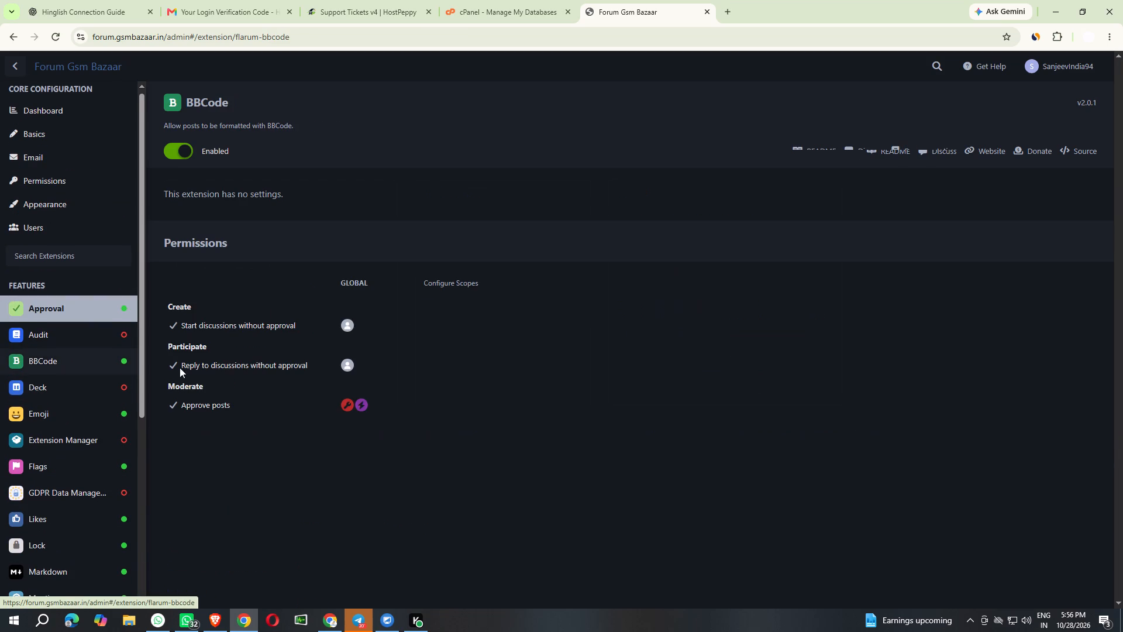
click(85, 394)
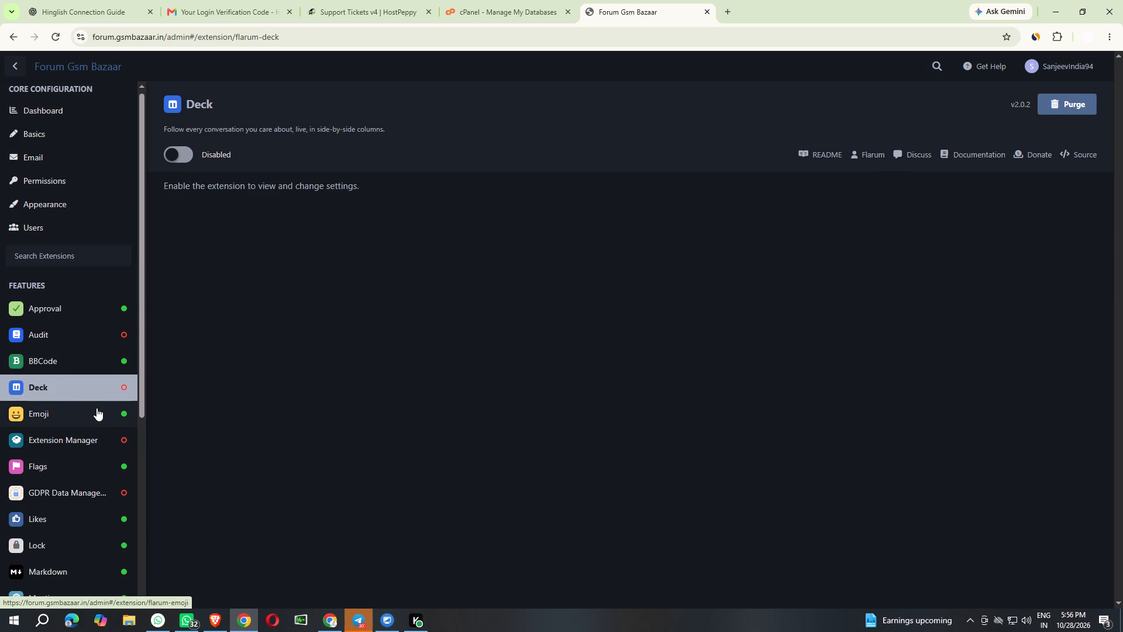
click(85, 413)
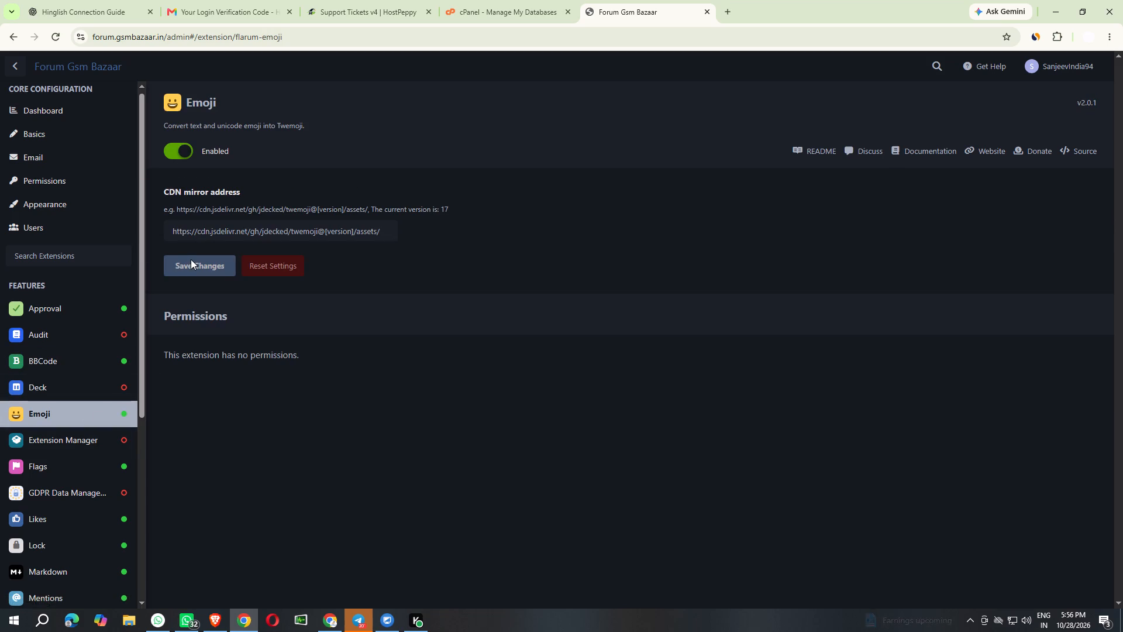
Enable the Extension Manager extension.
click(104, 438)
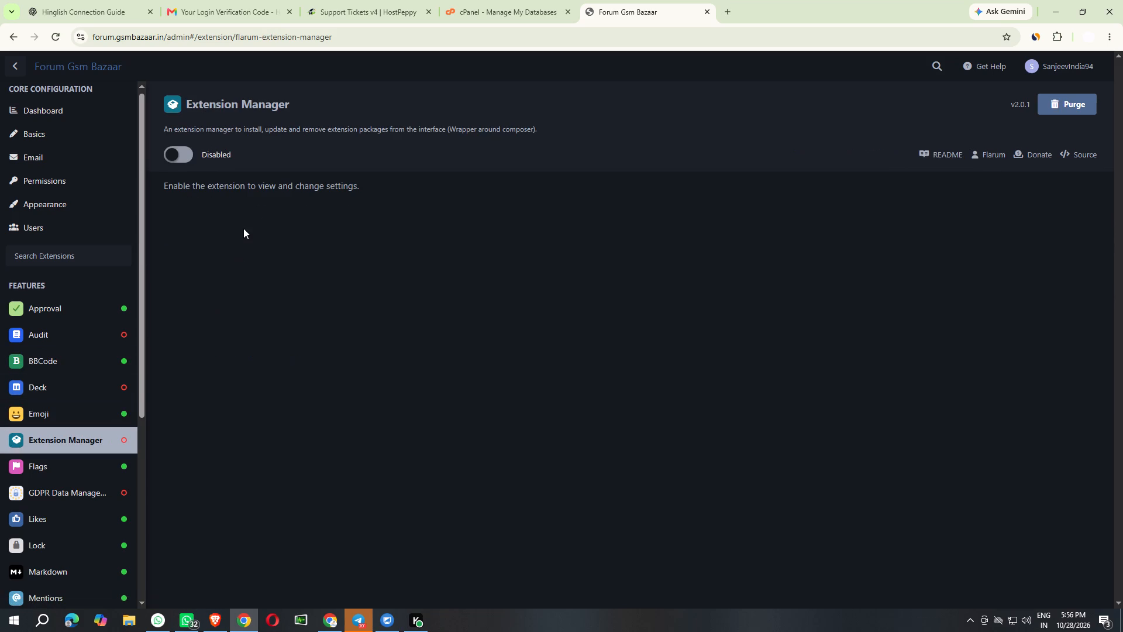
click(199, 160)
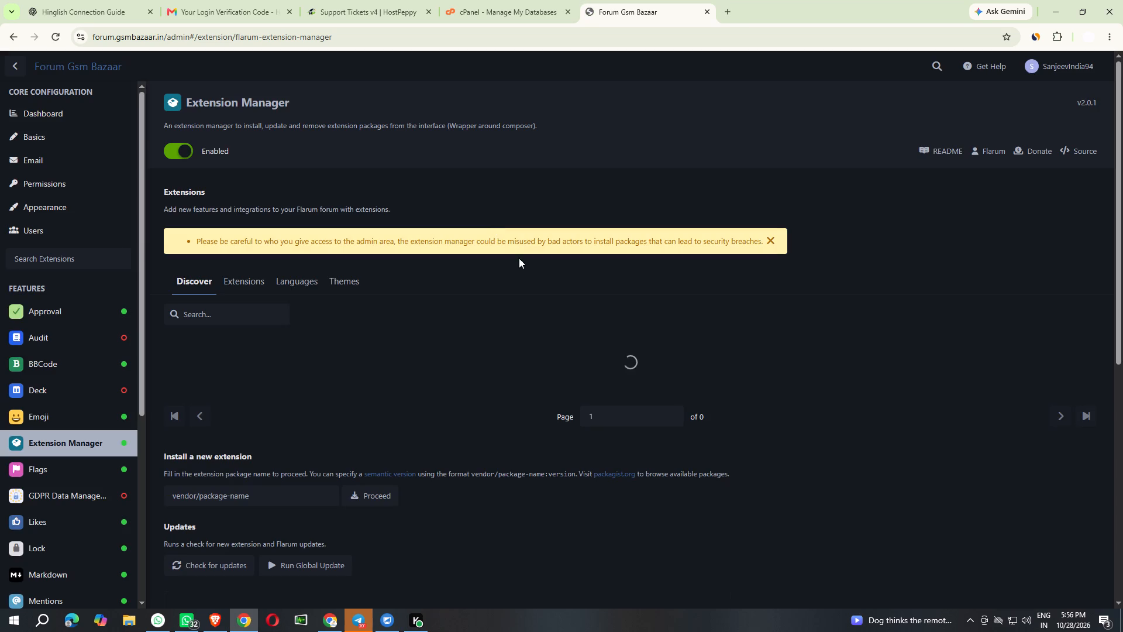
Look through the Extension Manager's sections and run a check for new extension and Flarum updates.
scroll(440, 339, down, 3)
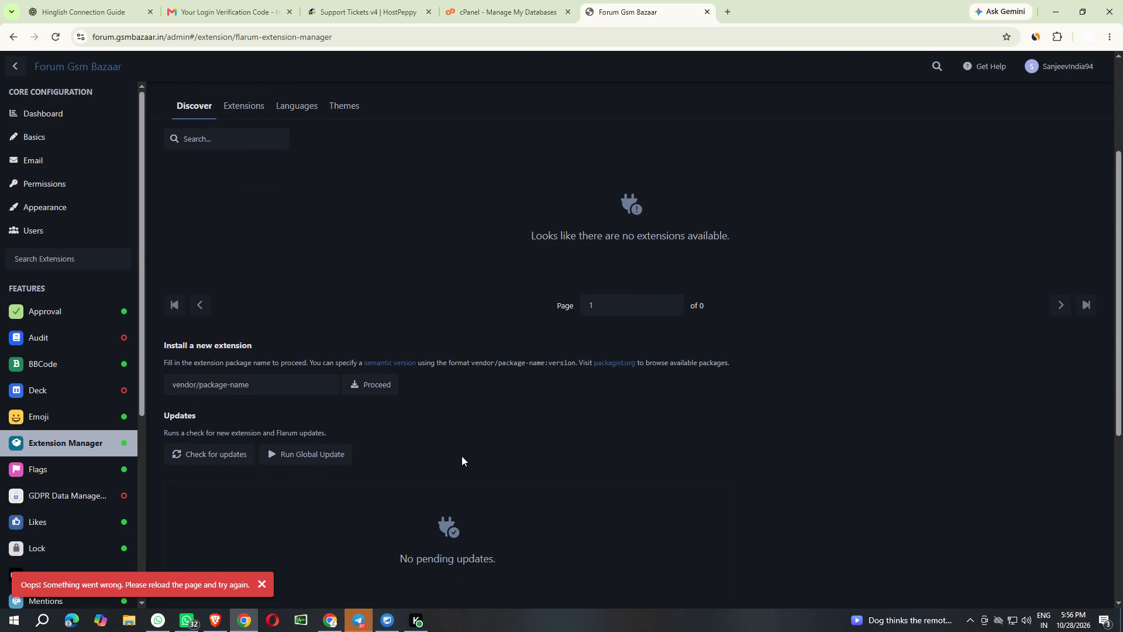
scroll(461, 456, down, 7)
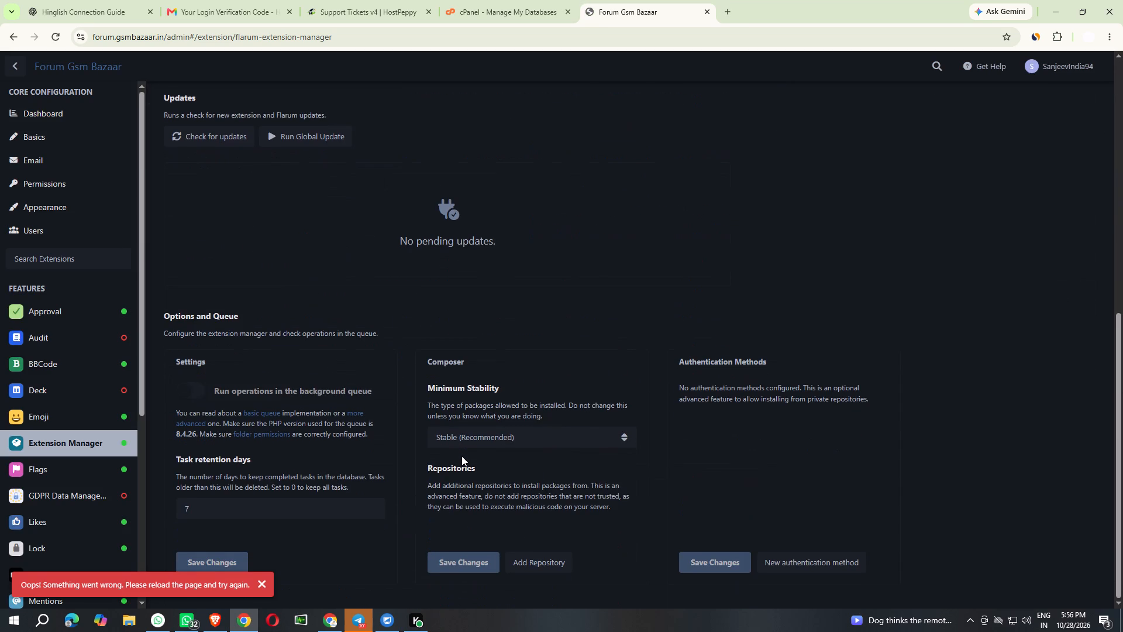
scroll(463, 465, down, 5)
scroll(463, 466, up, 5)
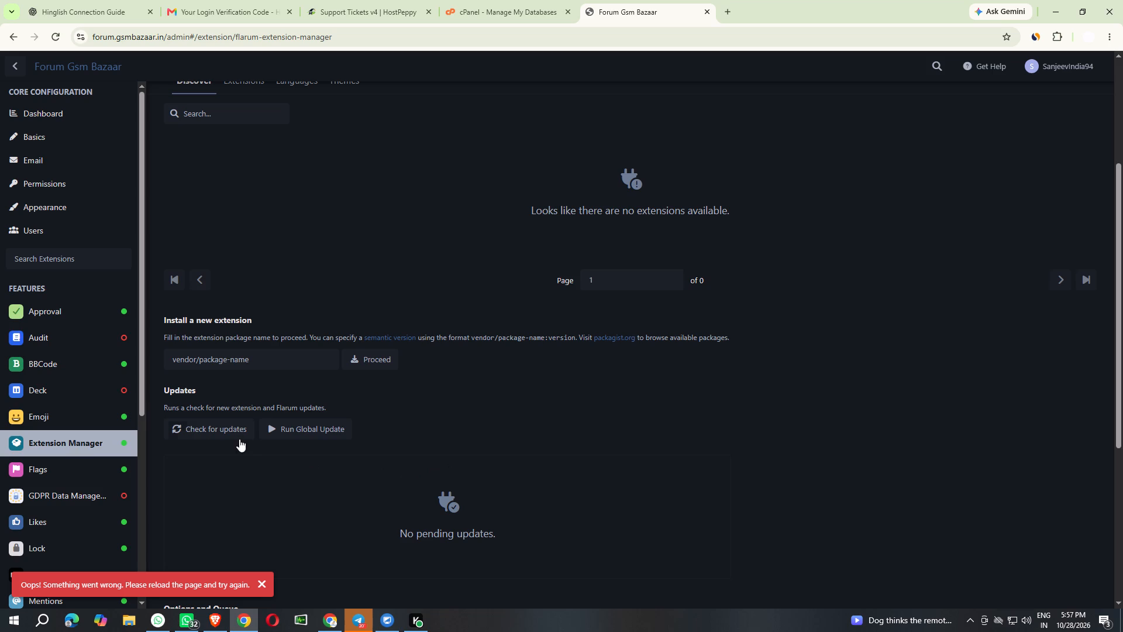
click(229, 433)
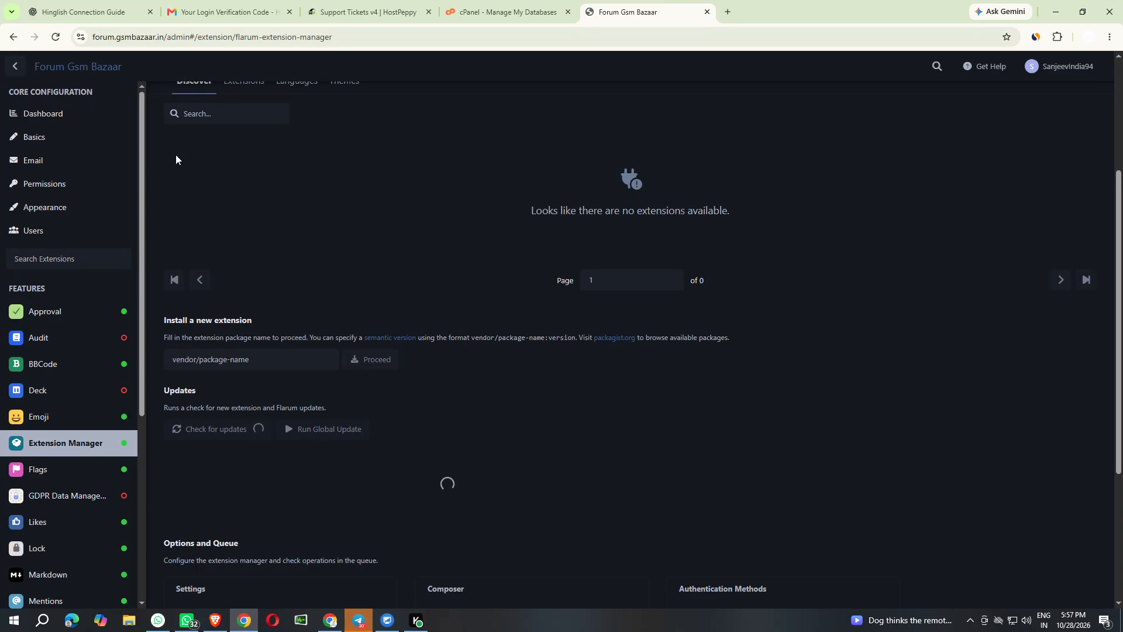
drag(165, 38, 0, 44)
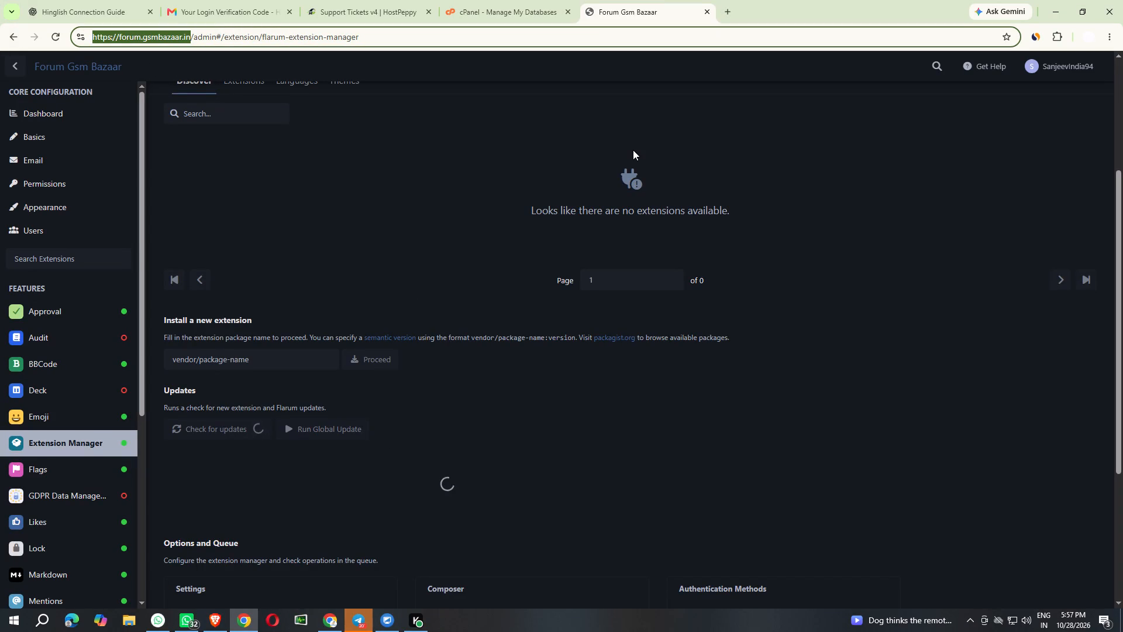
key(ctrl+c)
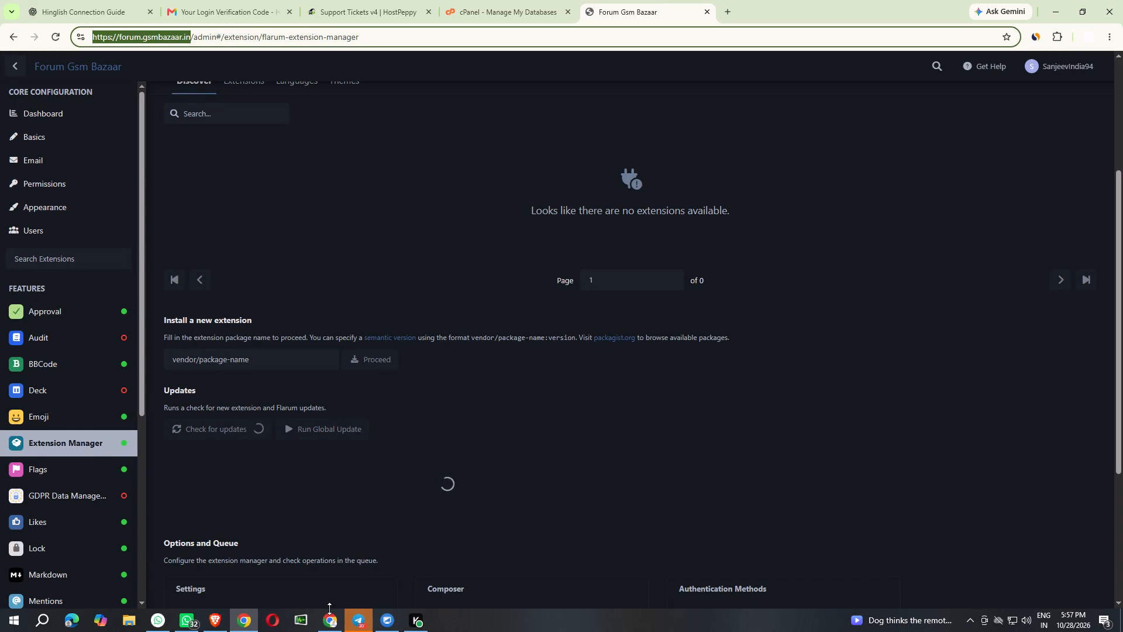
click(329, 619)
click(329, 12)
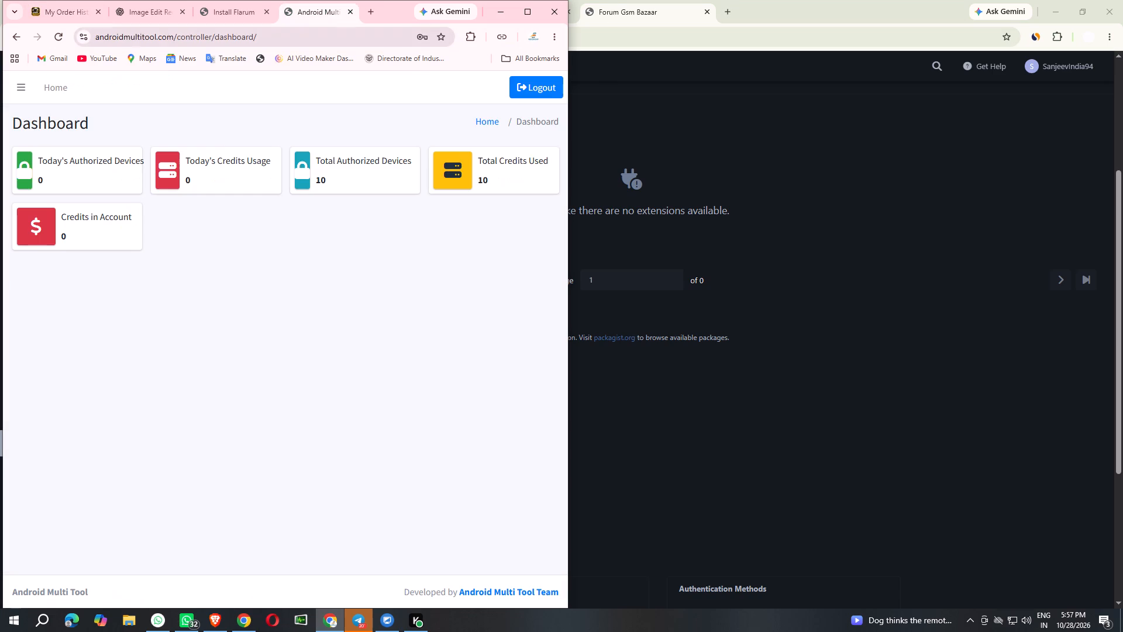
click(315, 42)
key(ctrl+v)
key(Return)
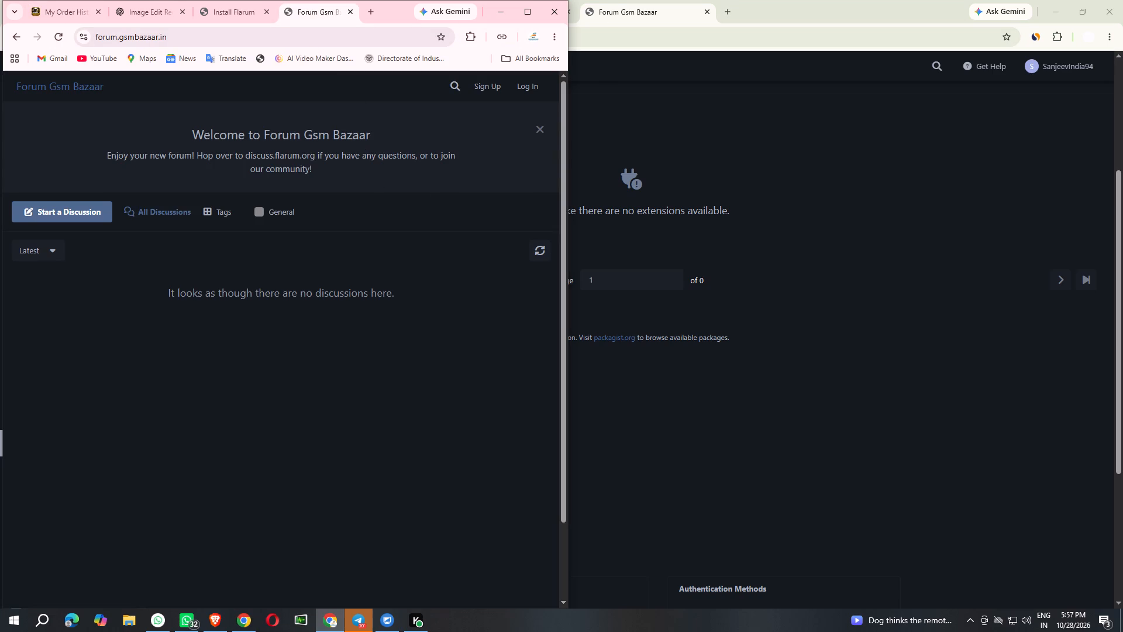
click(525, 8)
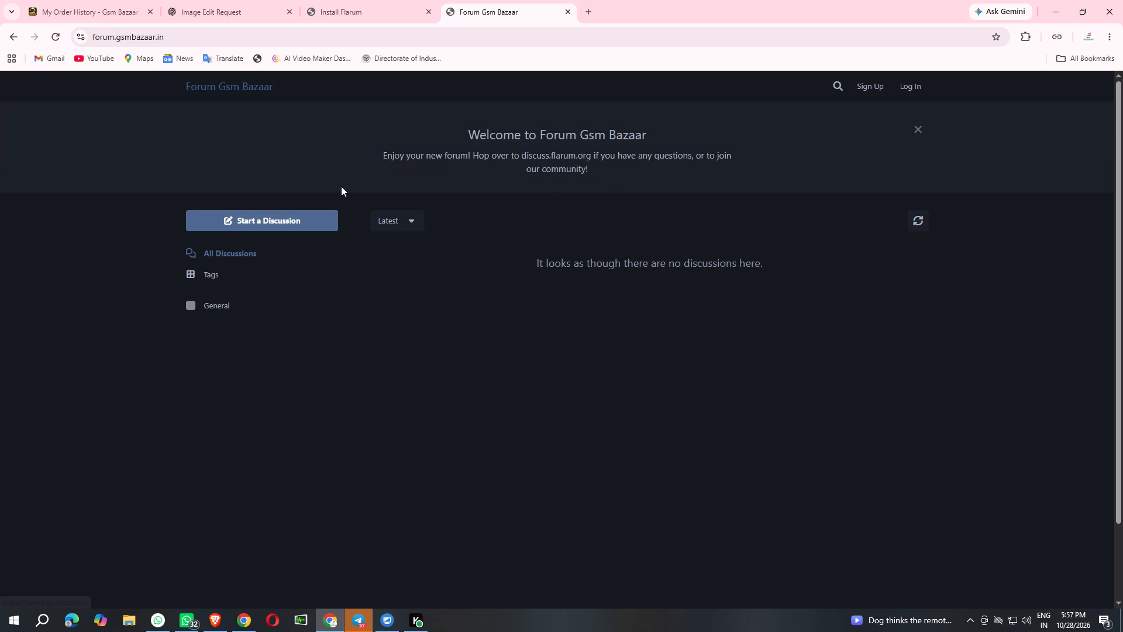
In the admin area's Basics settings, set the forum title to "Gsm Bazaar Forum" and save the changes.
scroll(717, 271, down, 7)
scroll(595, 382, up, 3)
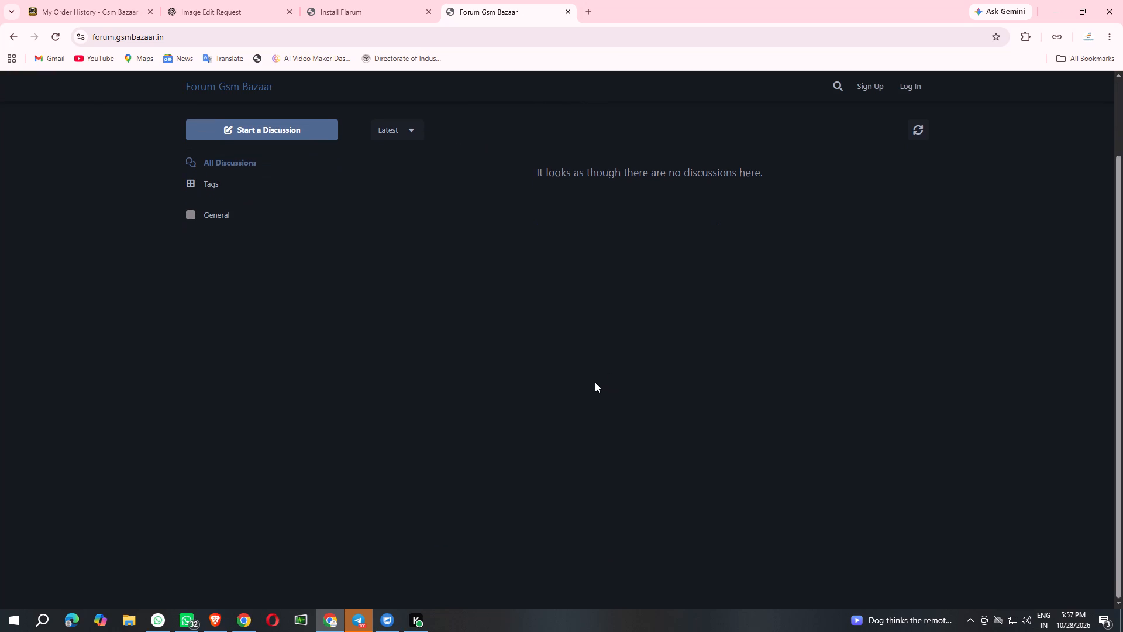
scroll(595, 382, up, 3)
click(1062, 0)
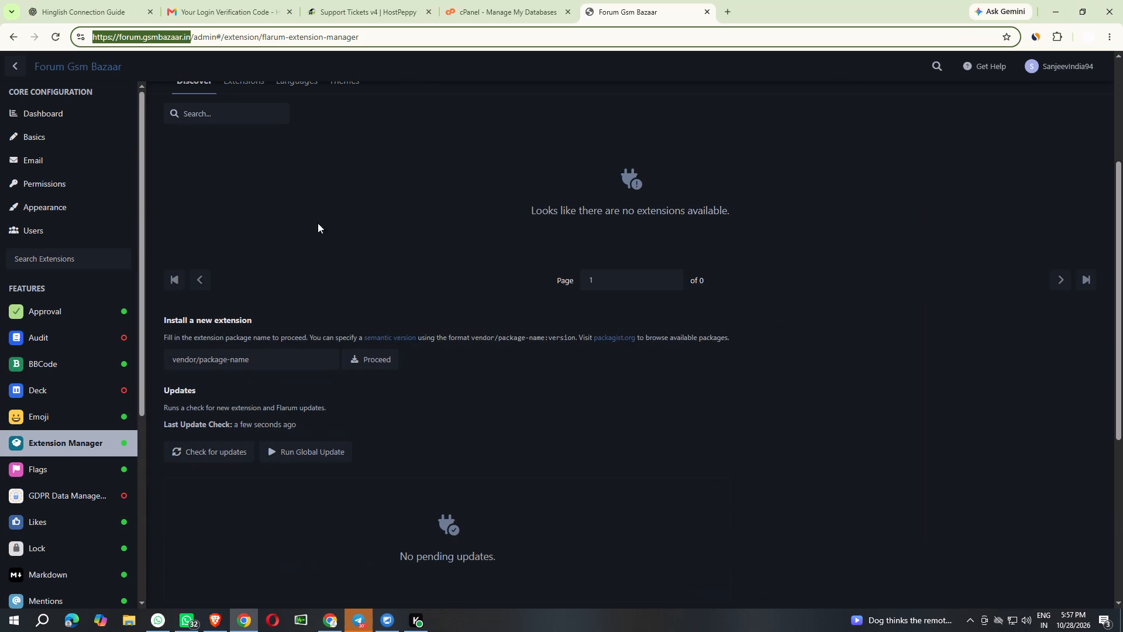
click(64, 136)
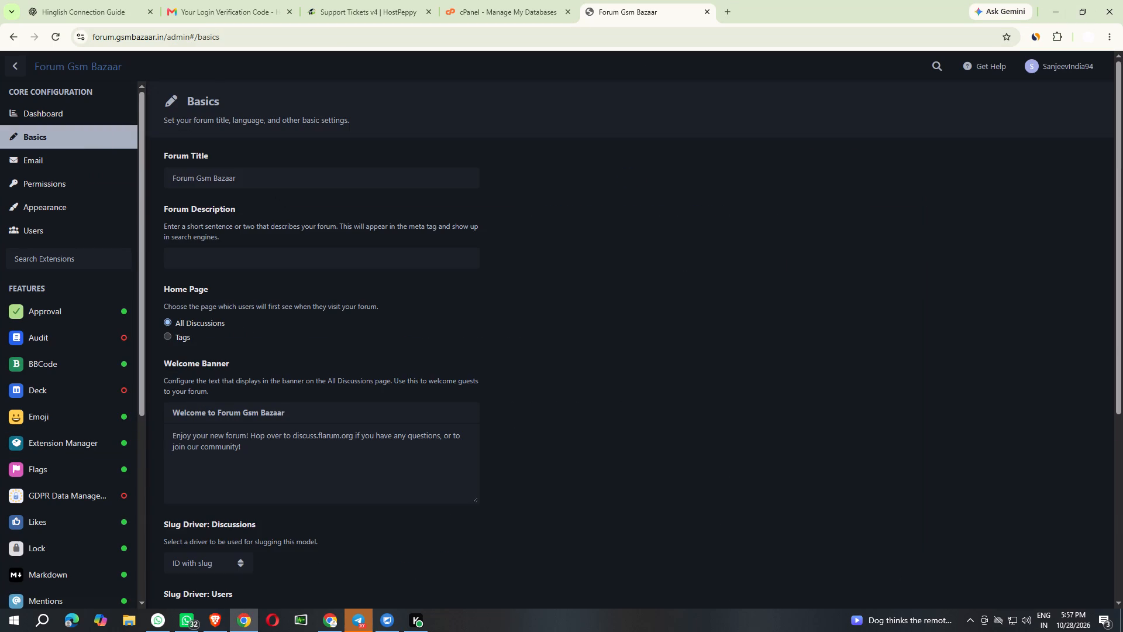
drag(194, 178, 121, 173)
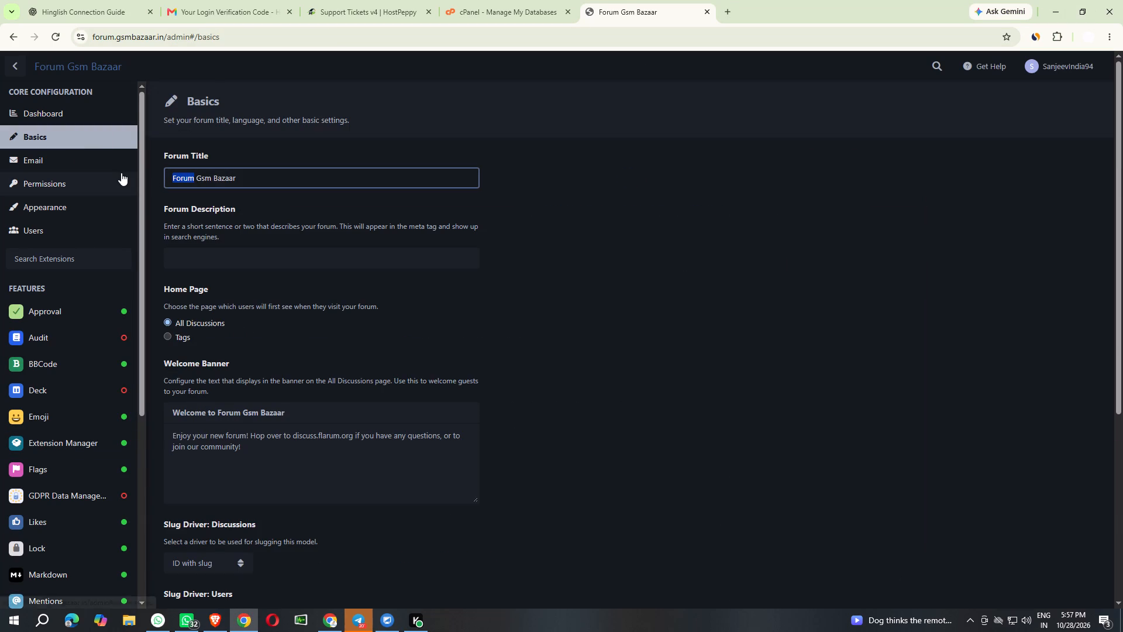
key(ctrl+x)
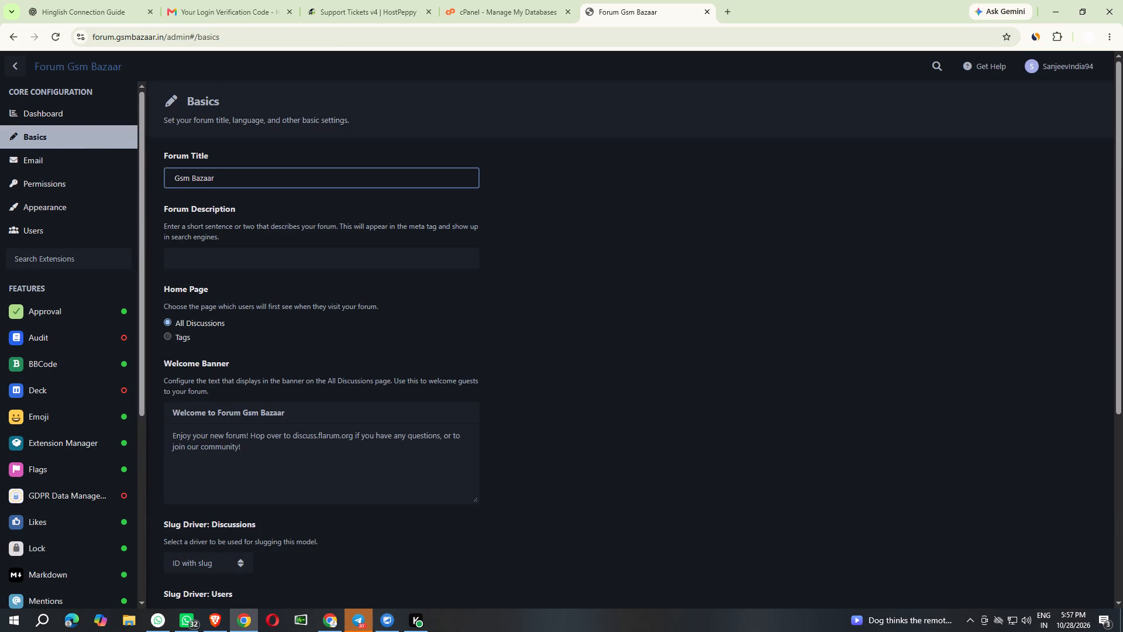
key(Right)
key(BackSpace)
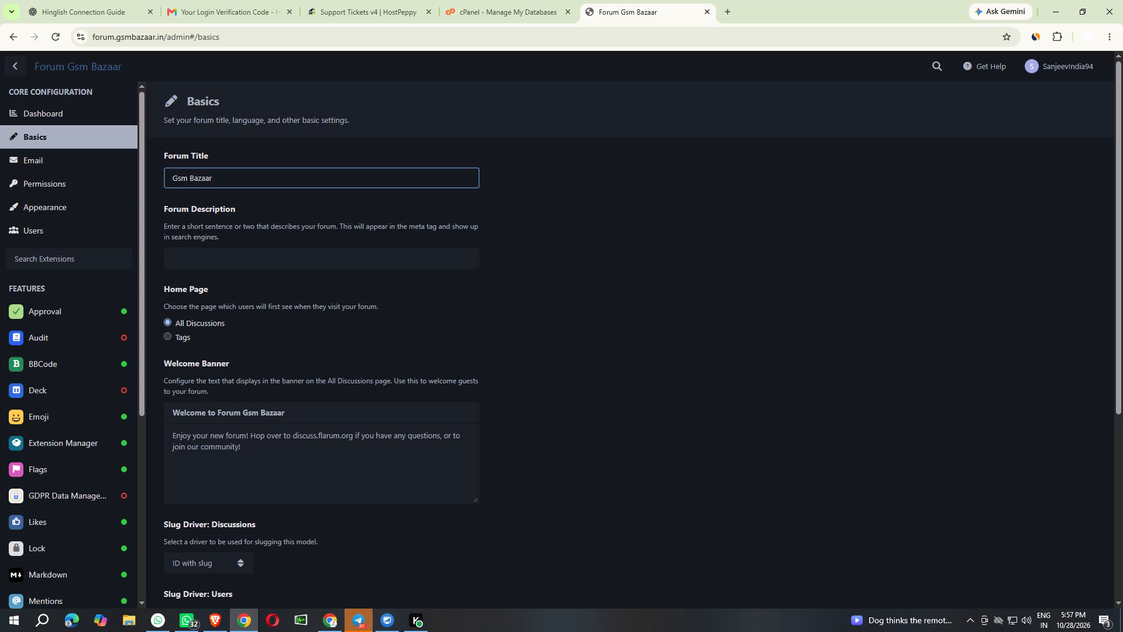
click(219, 180)
key(space)
key(ctrl+v)
scroll(297, 523, down, 12)
click(219, 572)
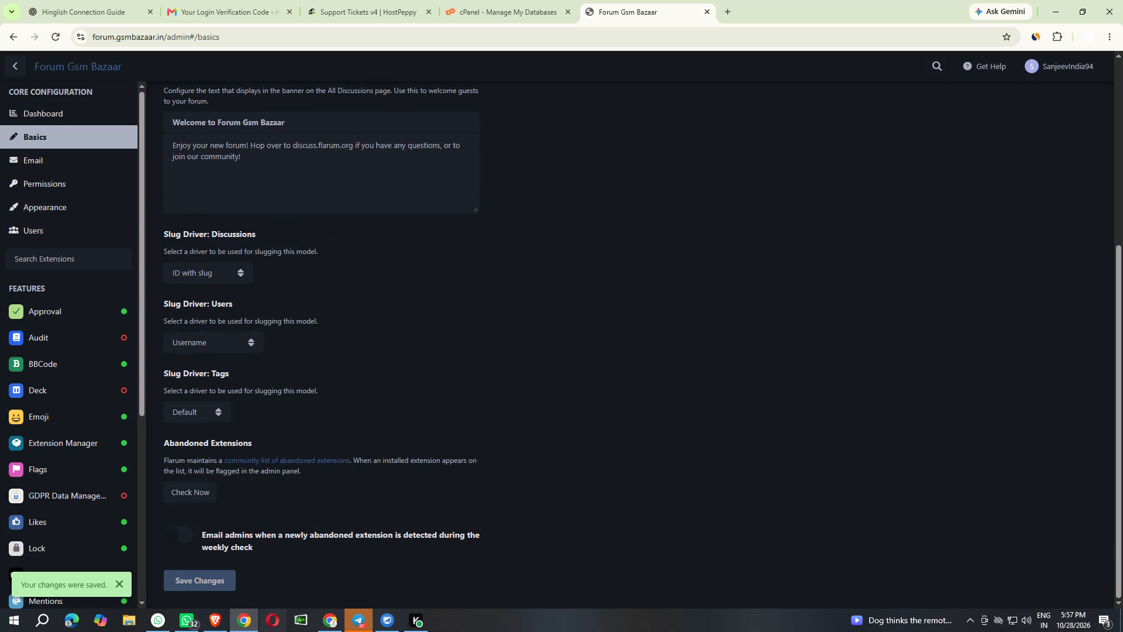
Reload the public forum home page in the other Chrome window to check its title, and return to the admin window.
click(321, 616)
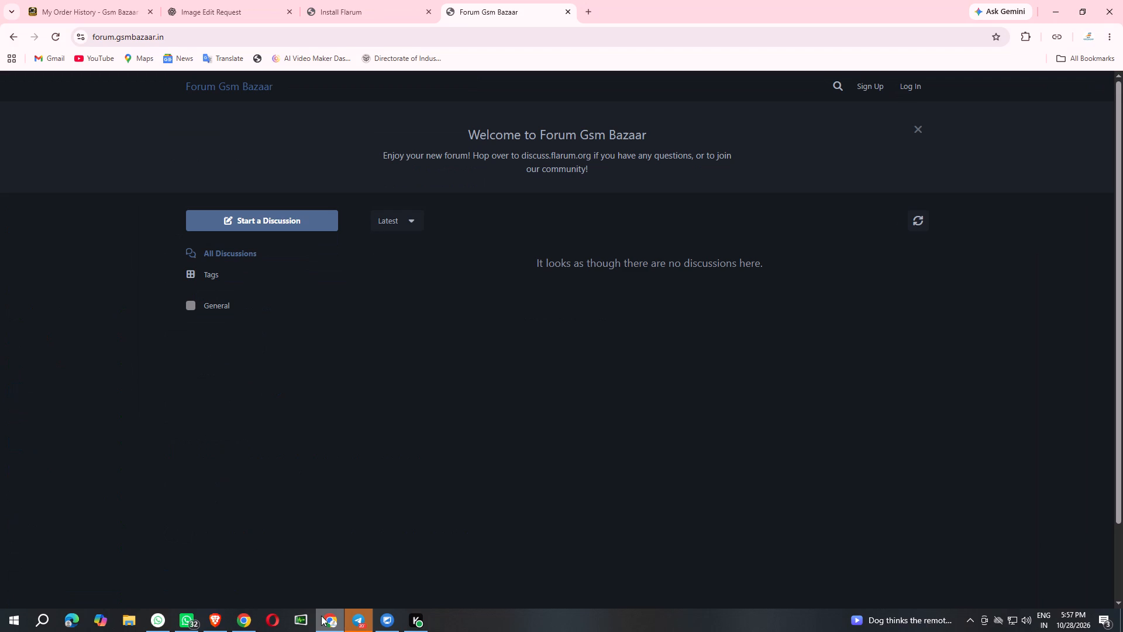
click(58, 32)
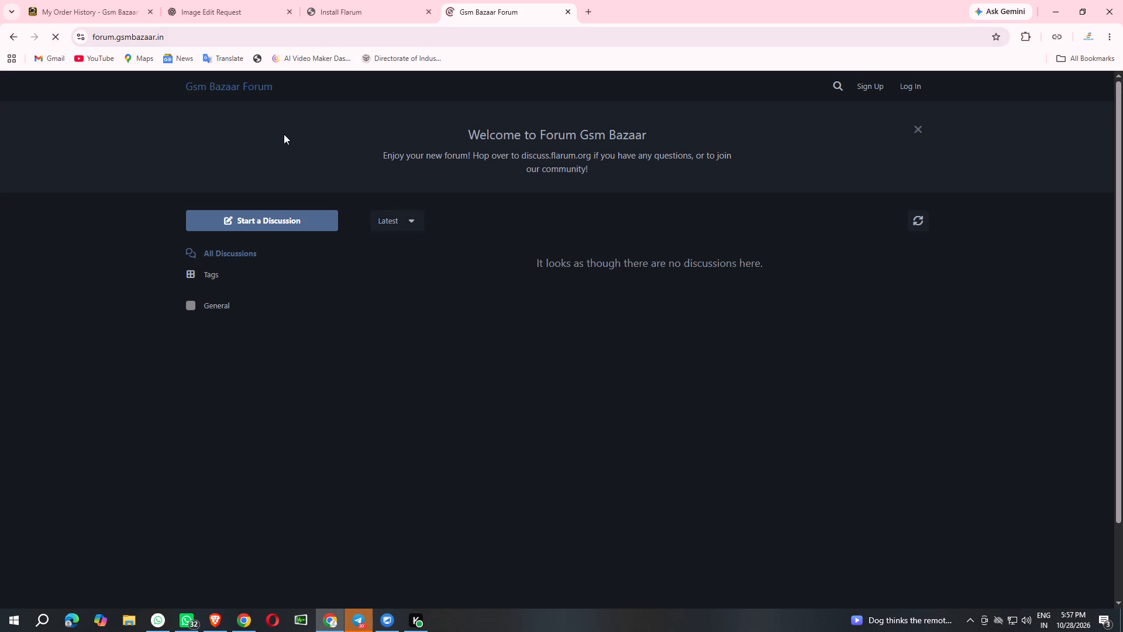
click(1041, 8)
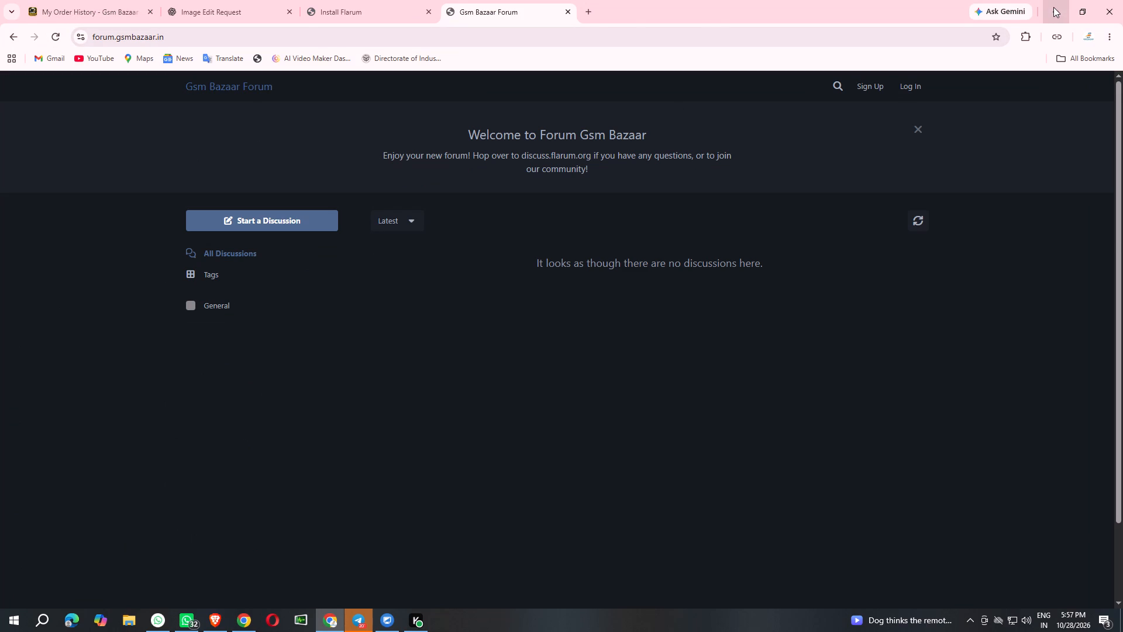
click(1053, 7)
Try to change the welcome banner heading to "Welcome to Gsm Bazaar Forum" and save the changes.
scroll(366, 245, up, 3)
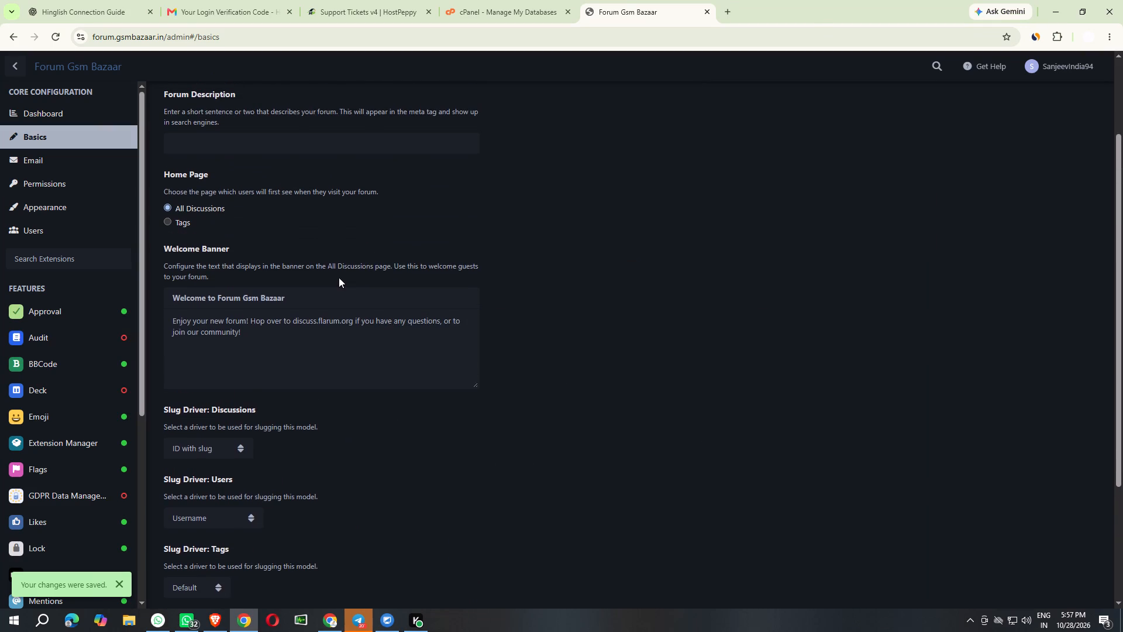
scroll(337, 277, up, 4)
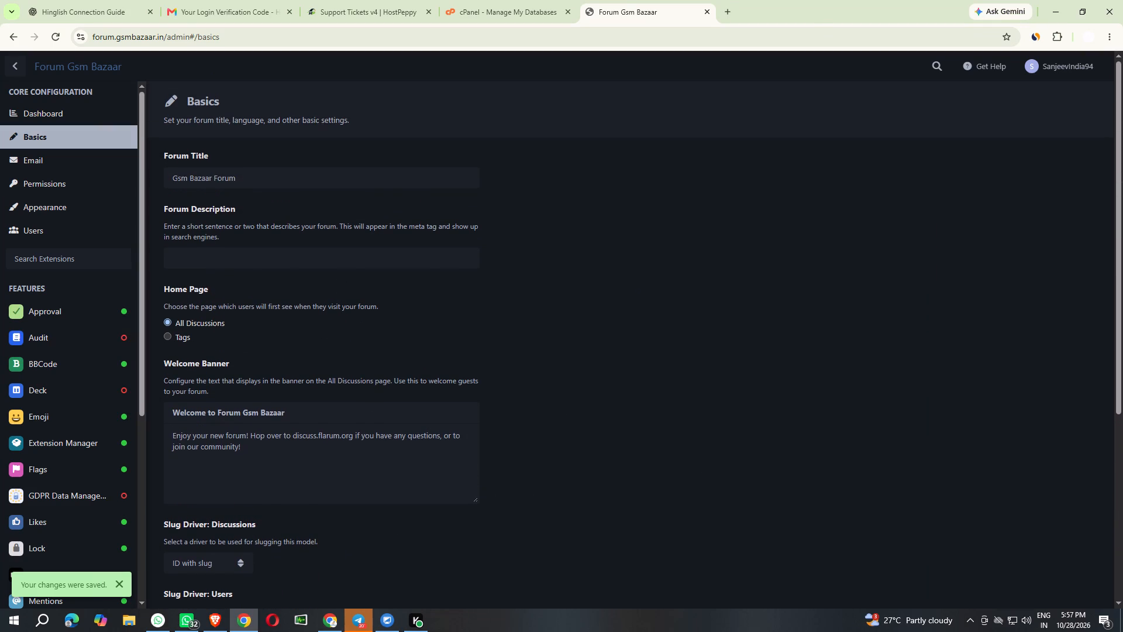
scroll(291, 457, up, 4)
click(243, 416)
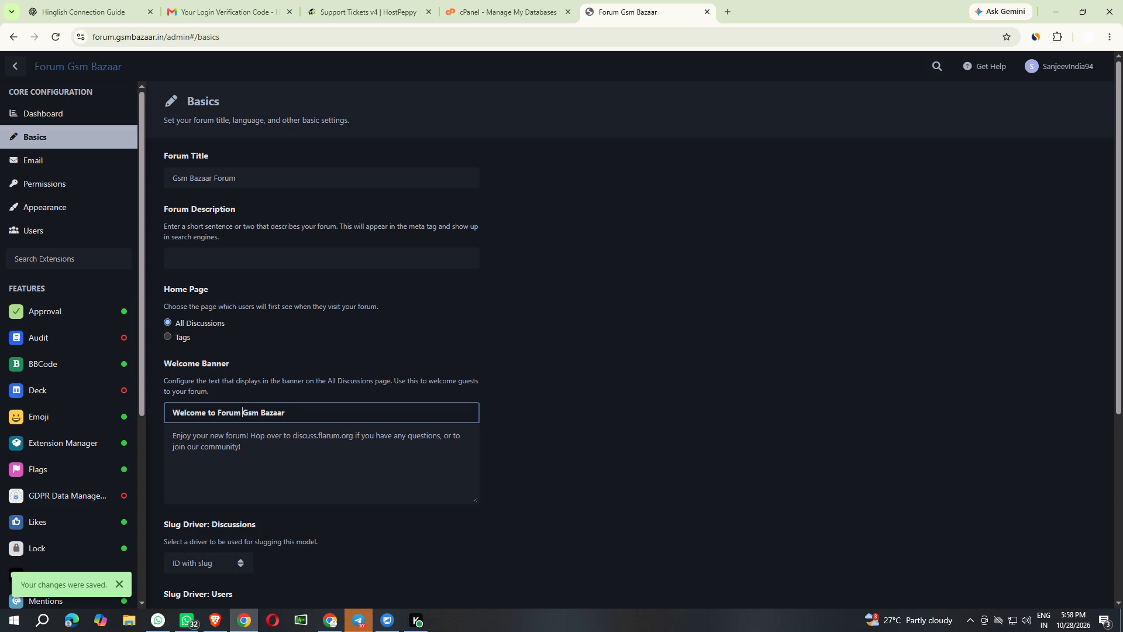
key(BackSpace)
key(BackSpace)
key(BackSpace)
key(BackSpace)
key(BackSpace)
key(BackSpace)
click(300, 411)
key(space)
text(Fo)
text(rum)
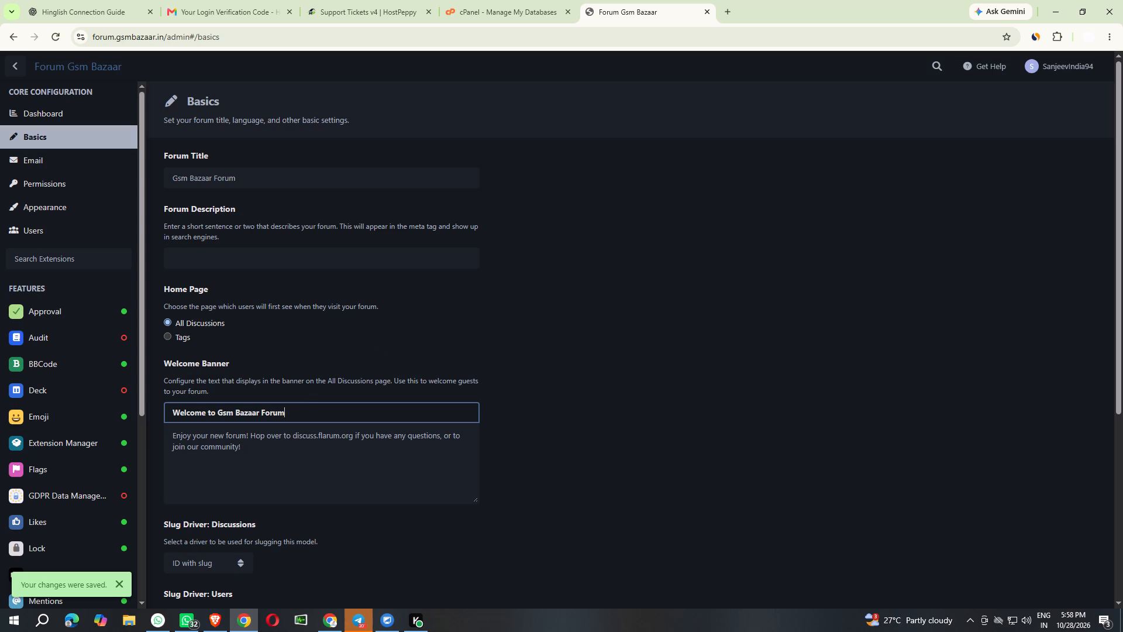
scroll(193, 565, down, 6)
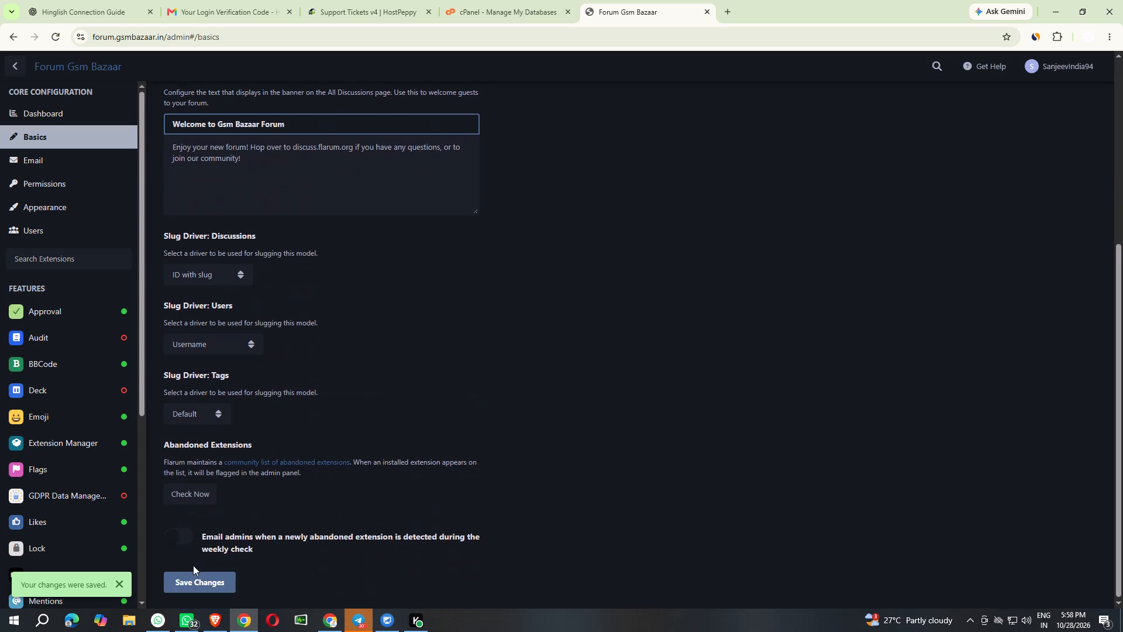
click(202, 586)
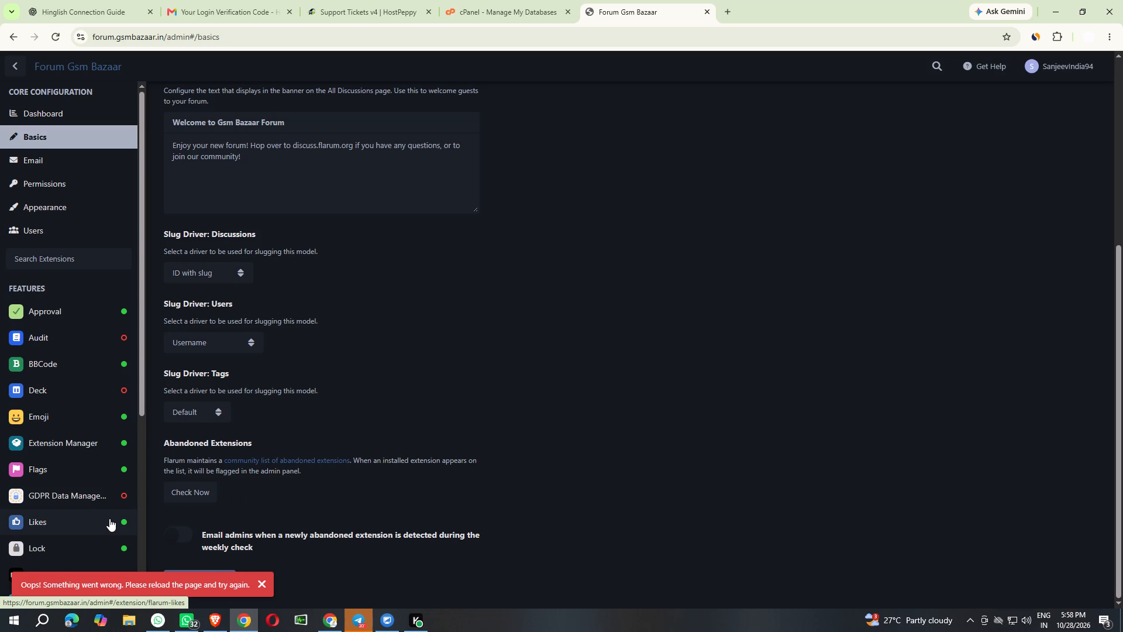
Reload the Basics page, set the welcome banner heading to "Welcome to Gsm Bazaar Forum", and save the changes.
key(ctrl+r)
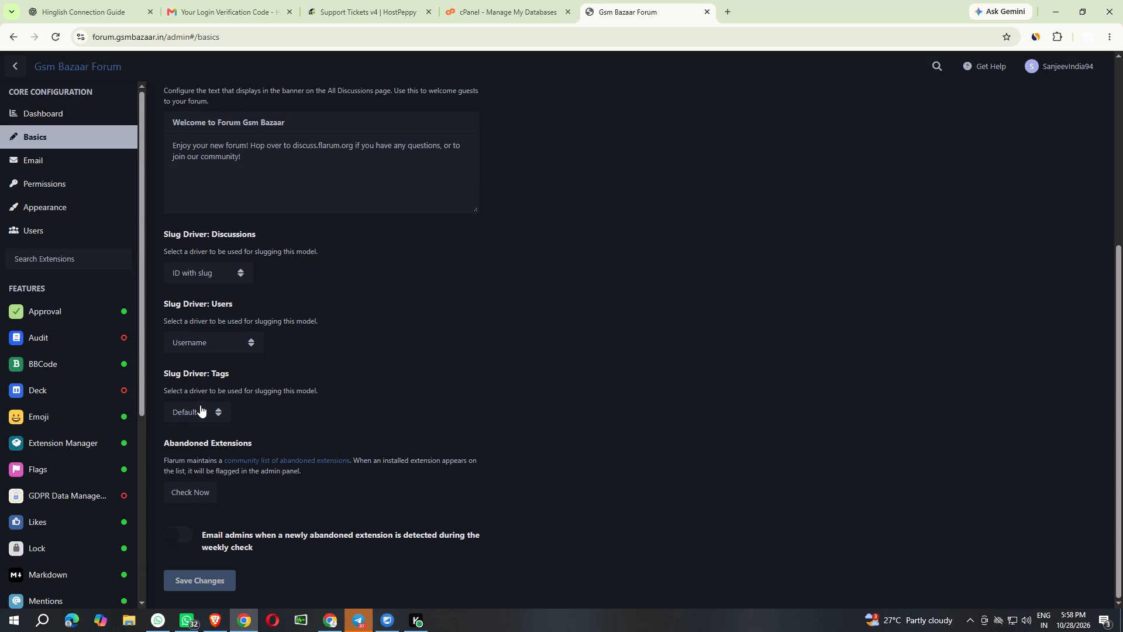
scroll(258, 358, up, 3)
drag(241, 298, 218, 301)
key(ctrl+x)
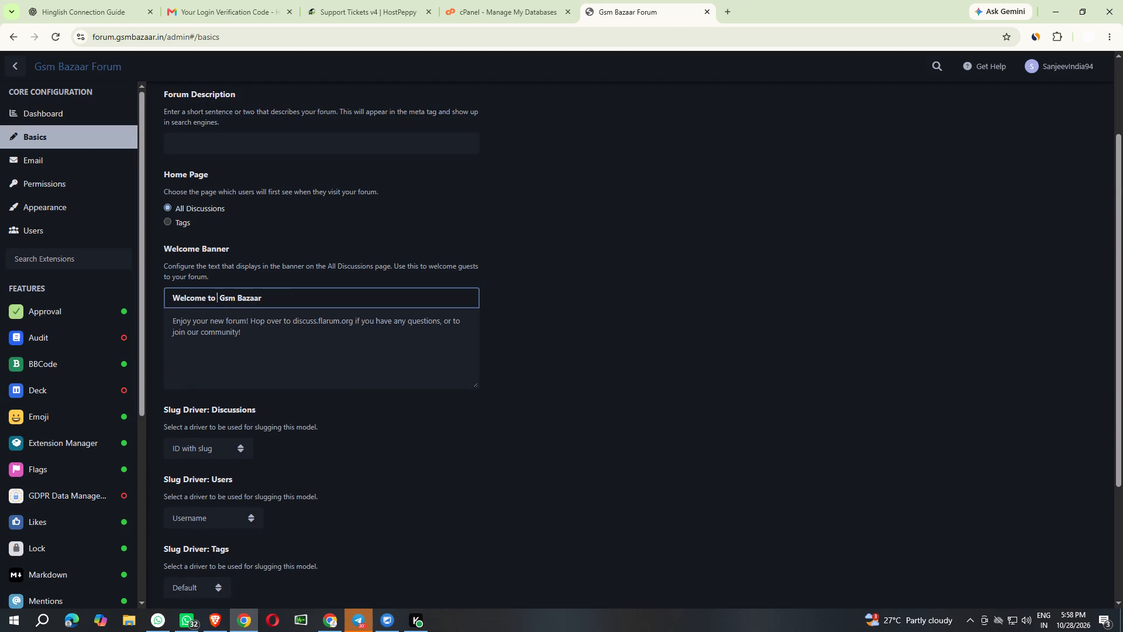
key(BackSpace)
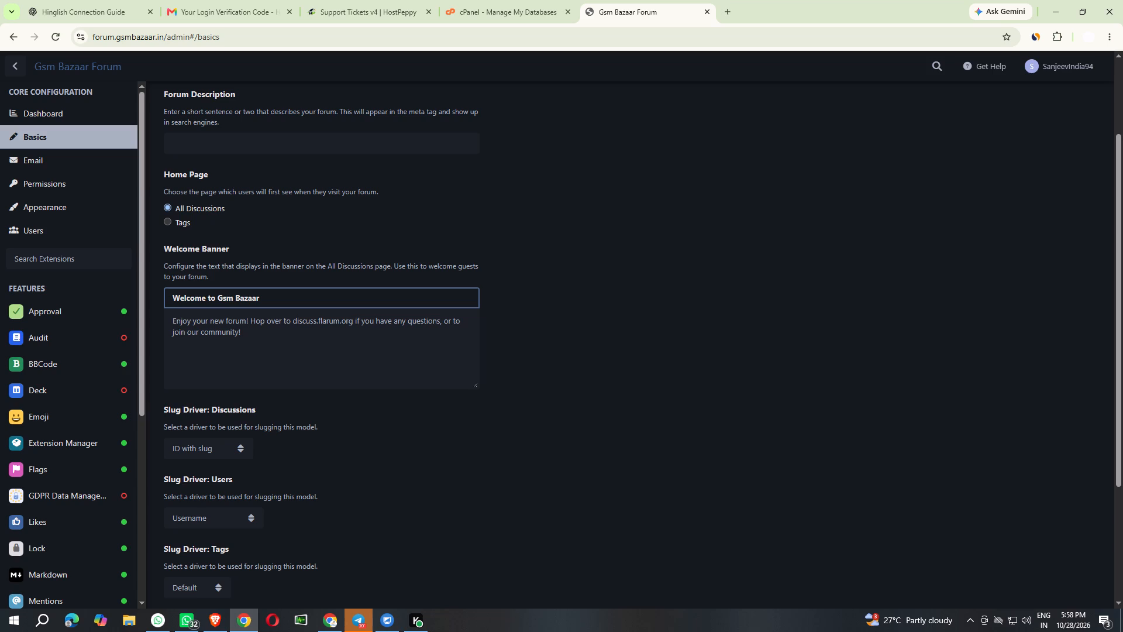
click(288, 293)
key(space)
key(ctrl+v)
scroll(251, 420, down, 6)
click(196, 572)
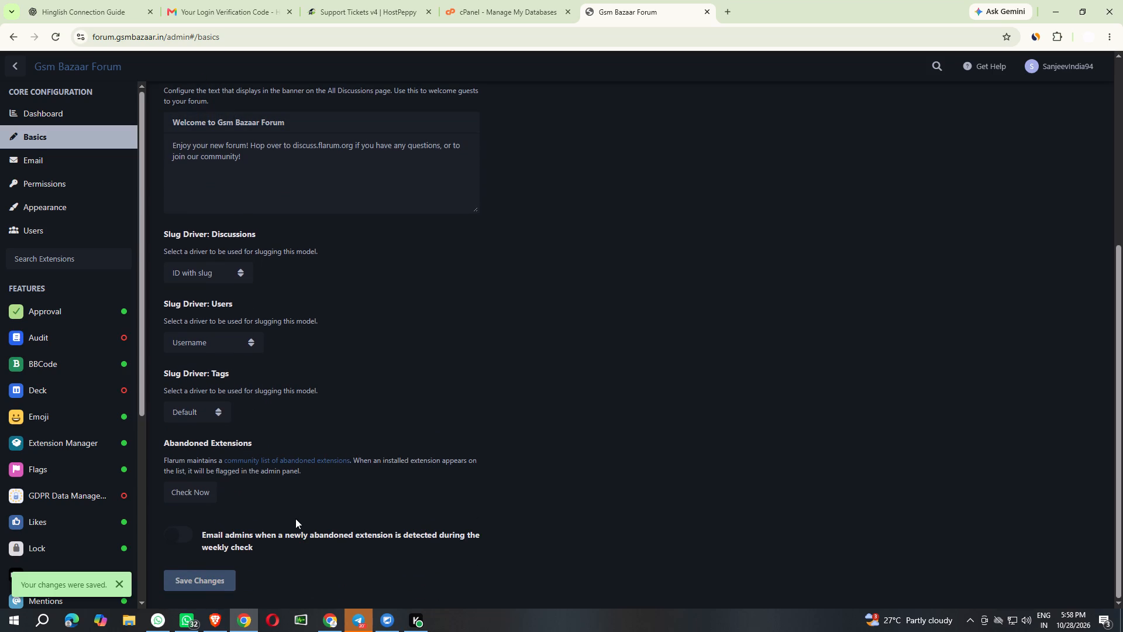
Examine the Permissions options for viewing the forum, searching users, signing up and always viewing user last seen time.
scroll(229, 507, up, 4)
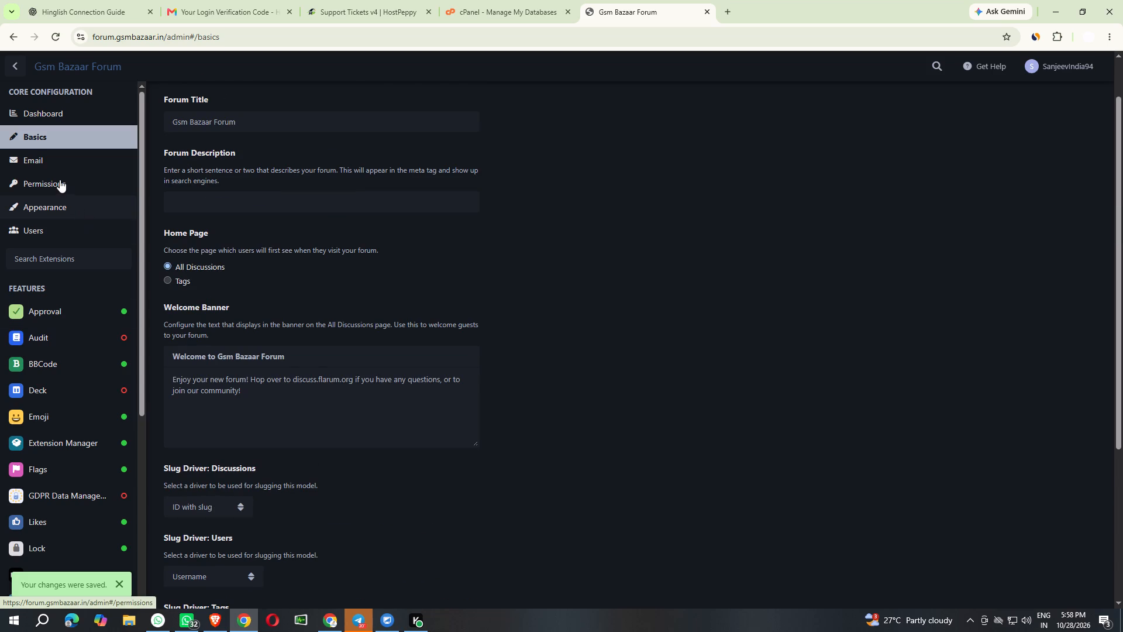
click(60, 180)
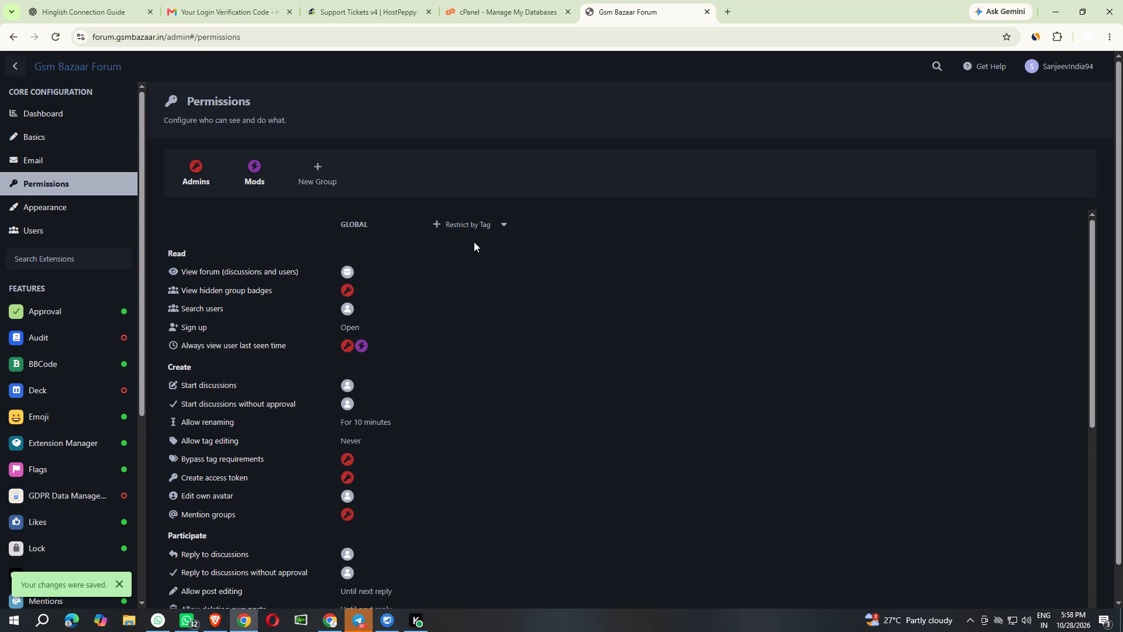
click(370, 270)
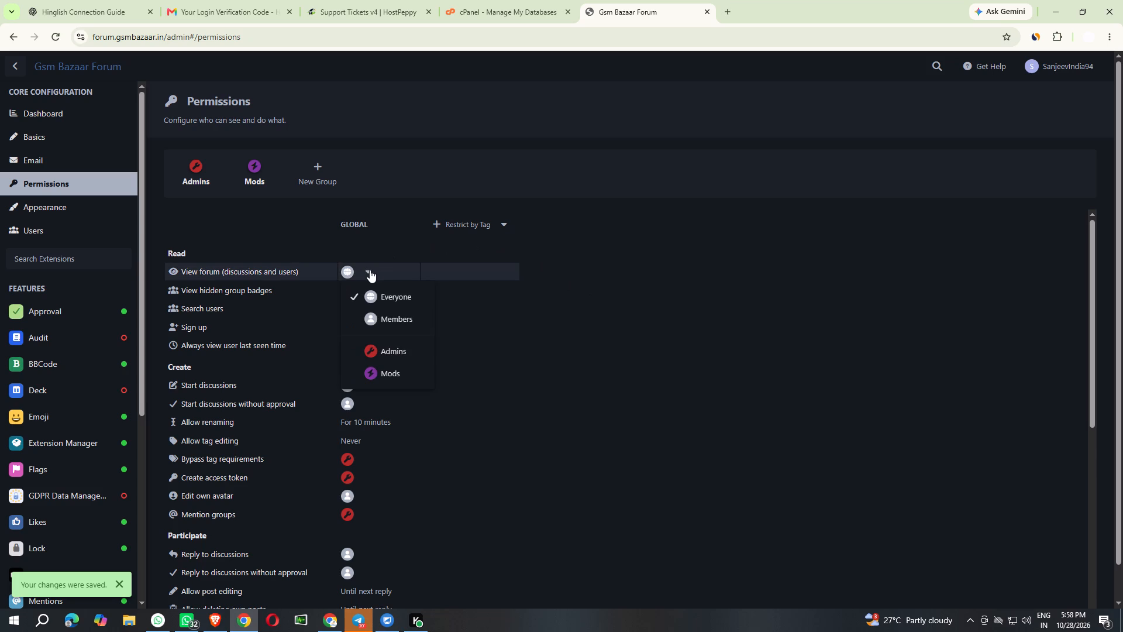
click(642, 262)
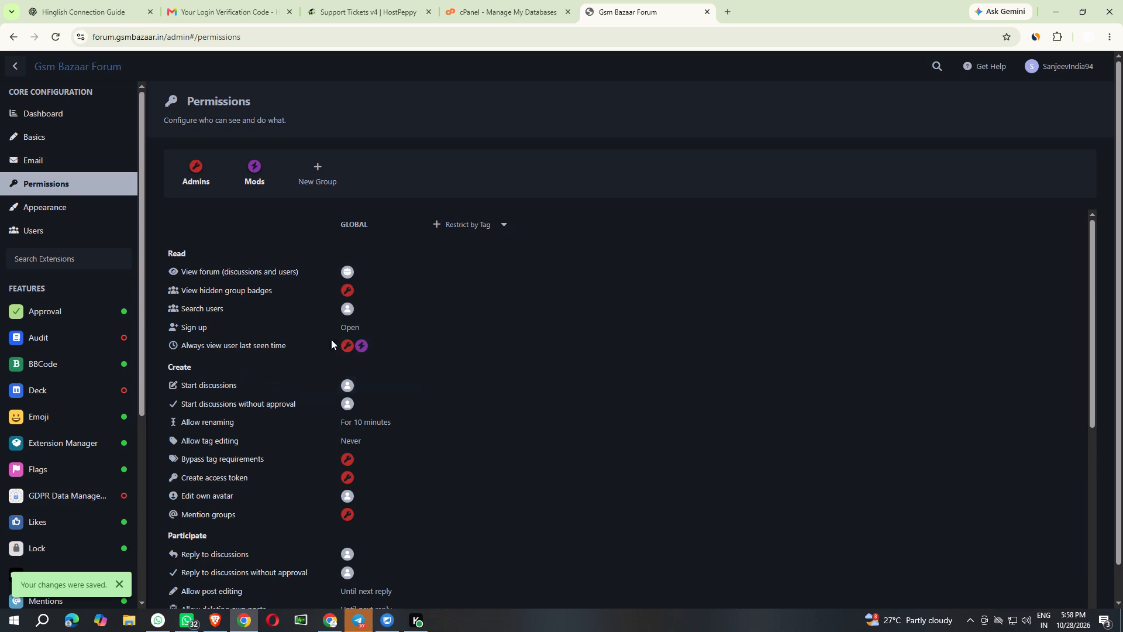
click(371, 310)
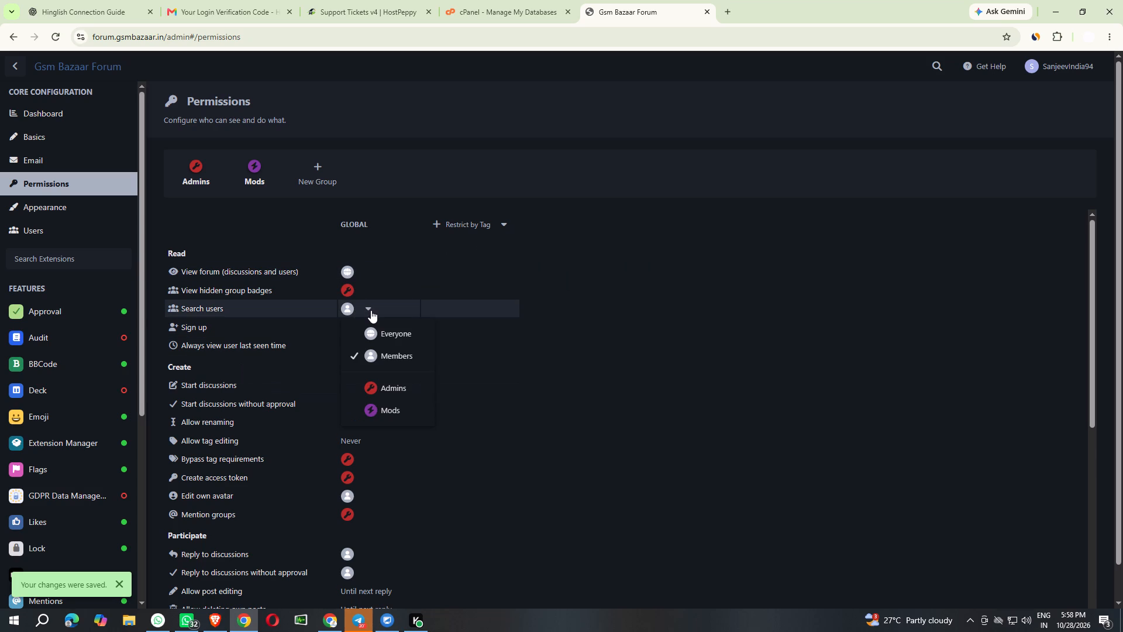
click(371, 310)
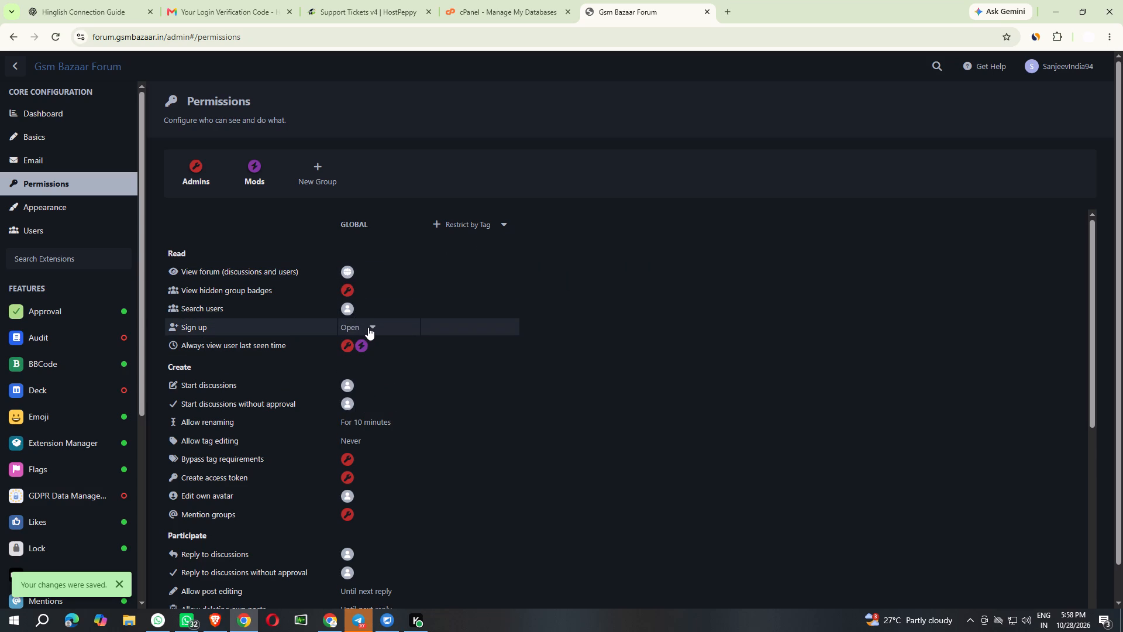
click(368, 327)
click(368, 327)
click(383, 346)
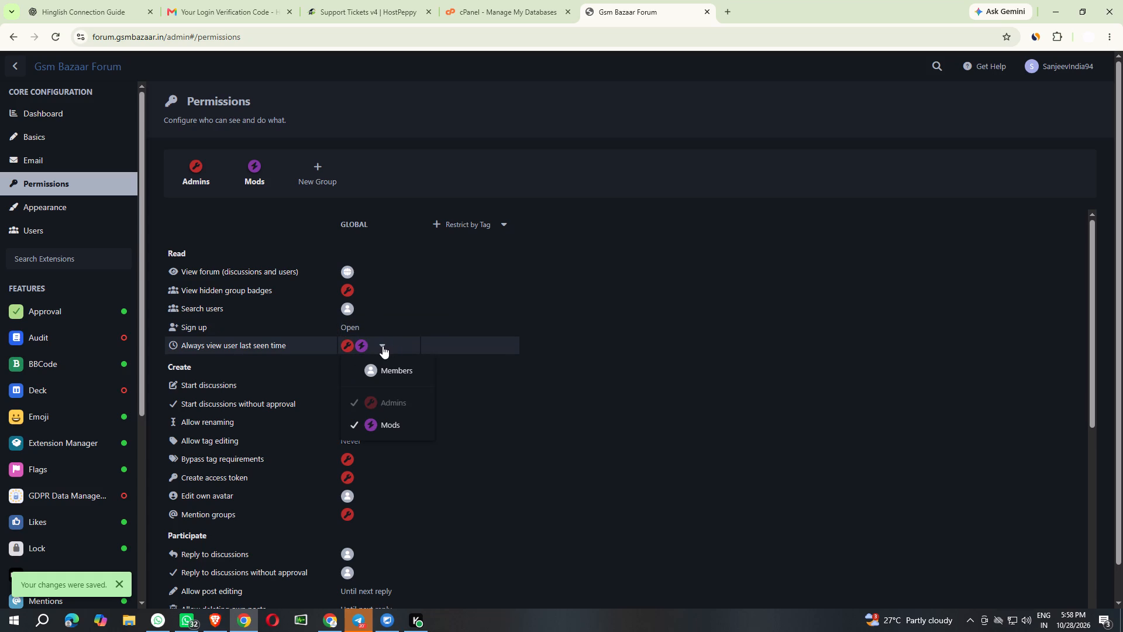
click(383, 346)
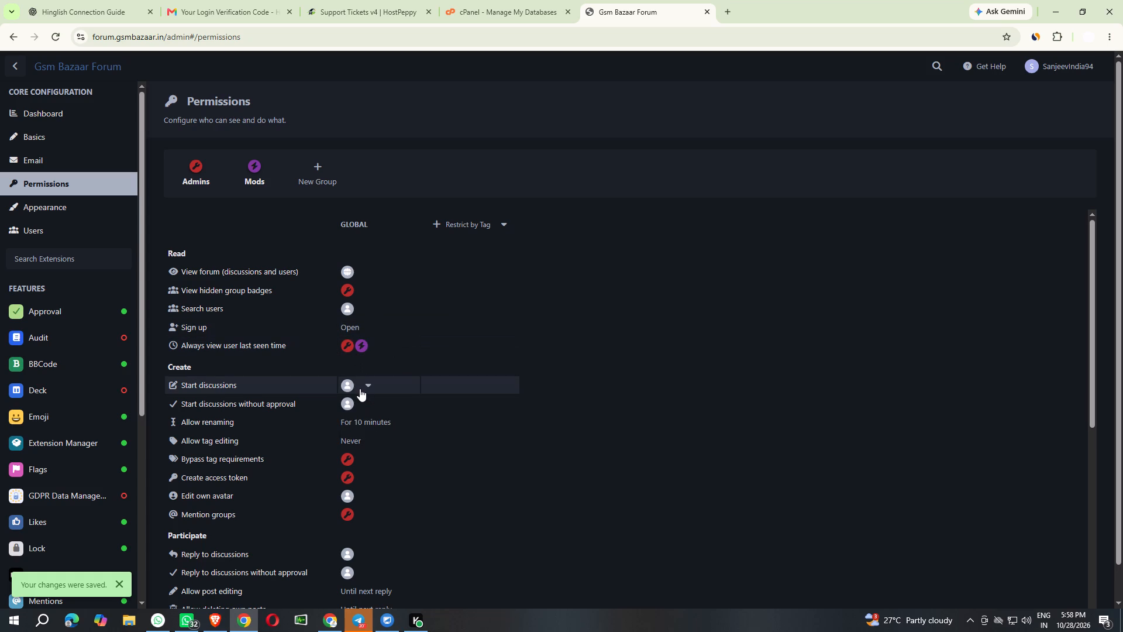
Examine the Create permission options, including starting discussions, renaming, tag editing, bypassing tag requirements, editing own avatar and creating access tokens.
click(366, 386)
click(366, 386)
click(362, 402)
click(362, 402)
click(377, 426)
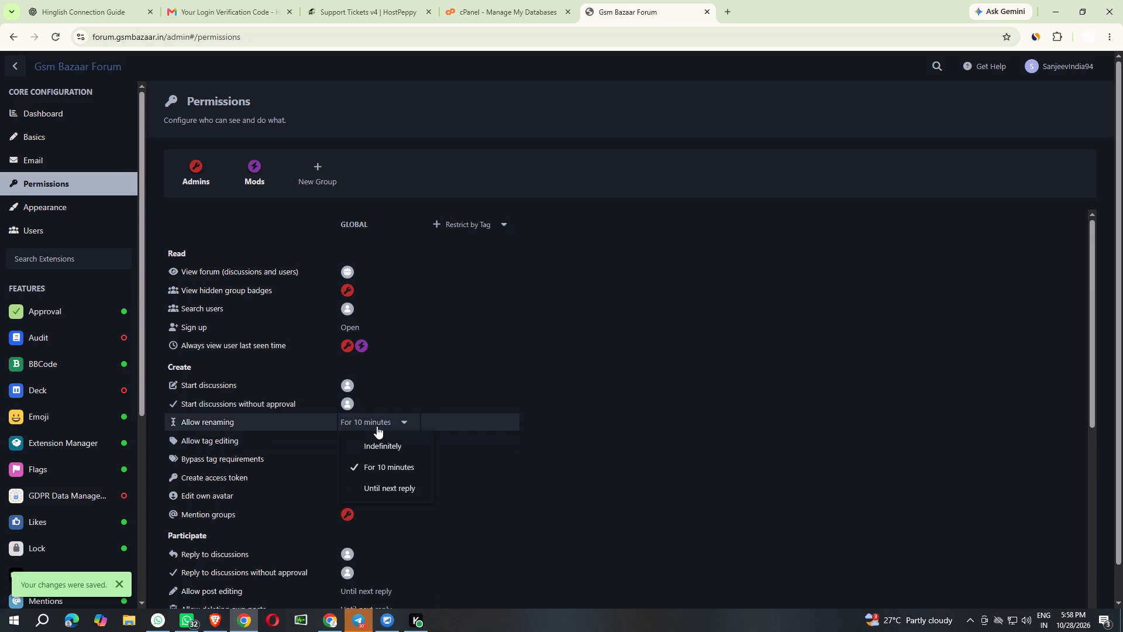
click(377, 426)
click(363, 439)
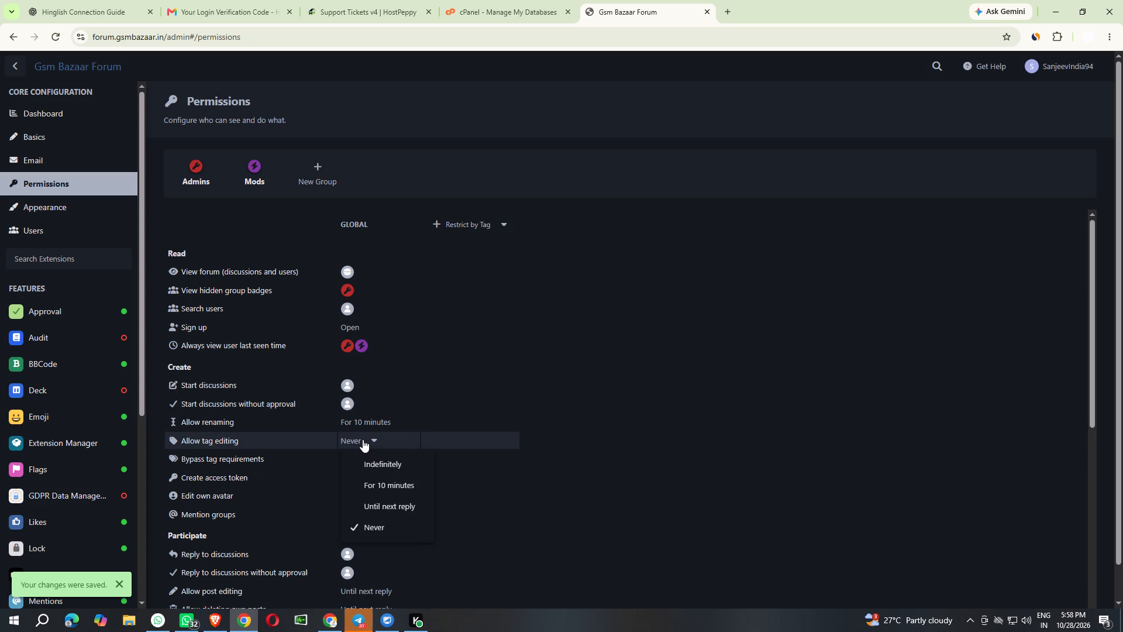
click(363, 439)
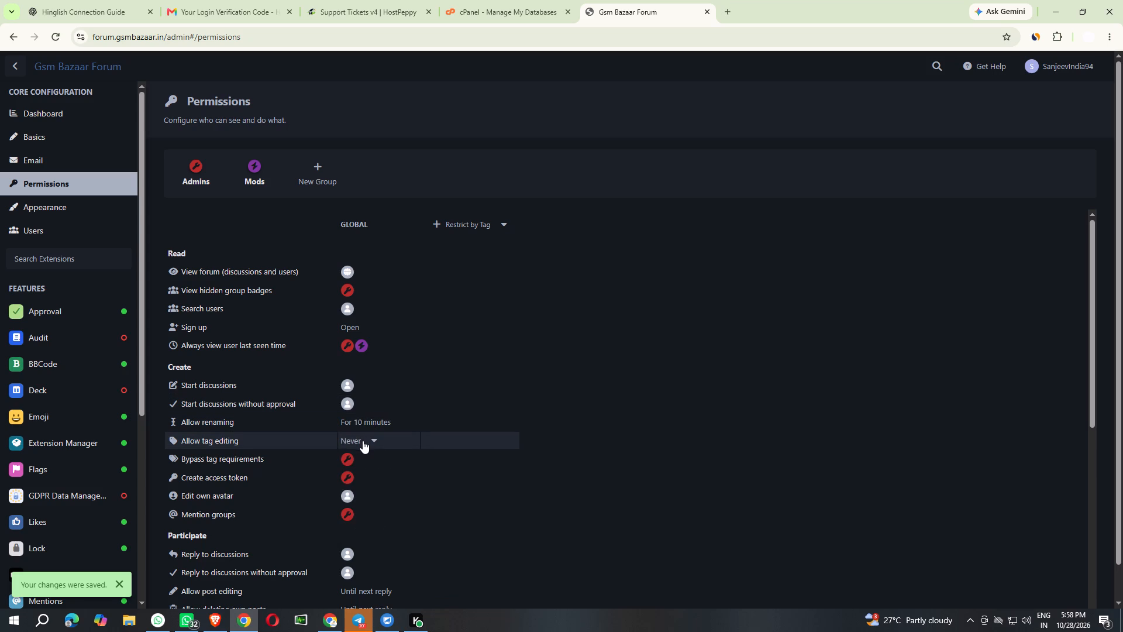
click(364, 461)
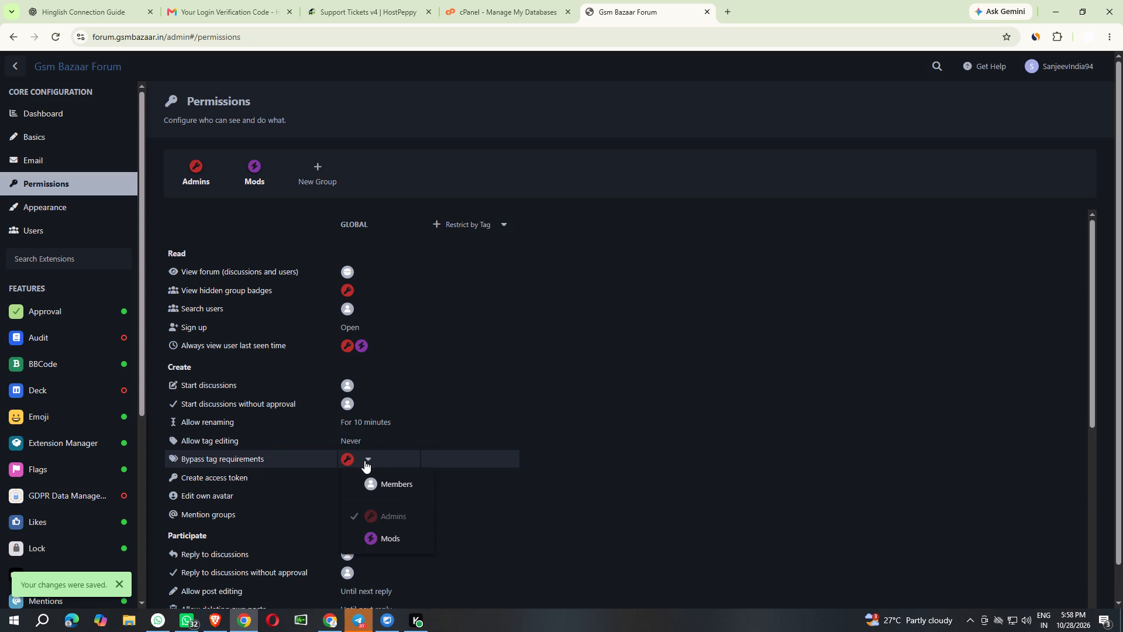
click(364, 461)
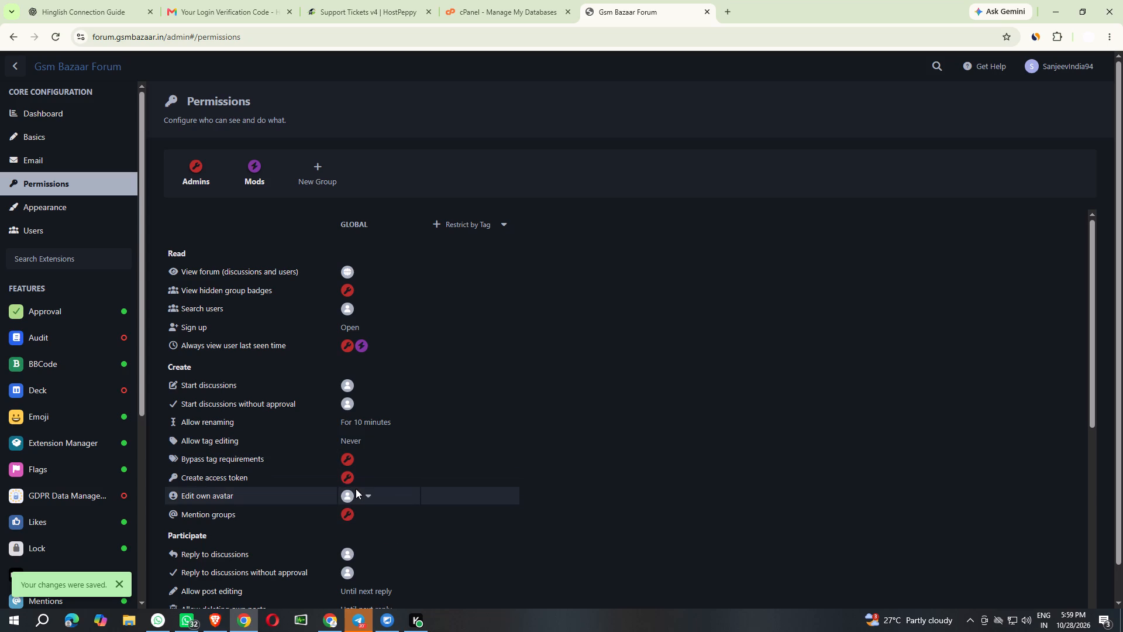
click(362, 493)
click(362, 493)
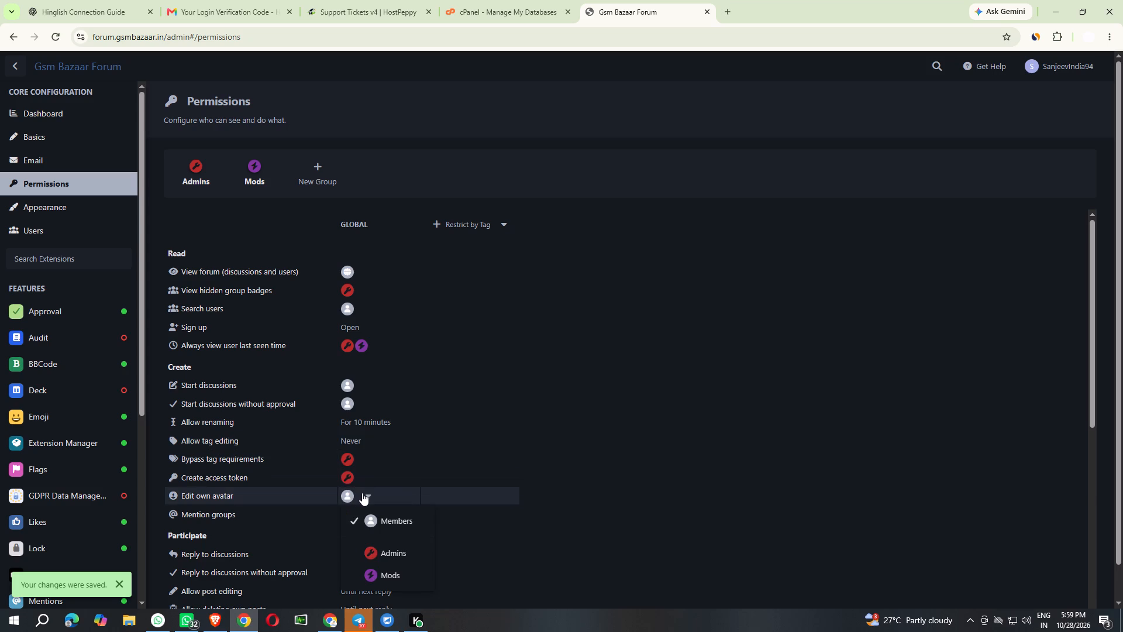
click(362, 476)
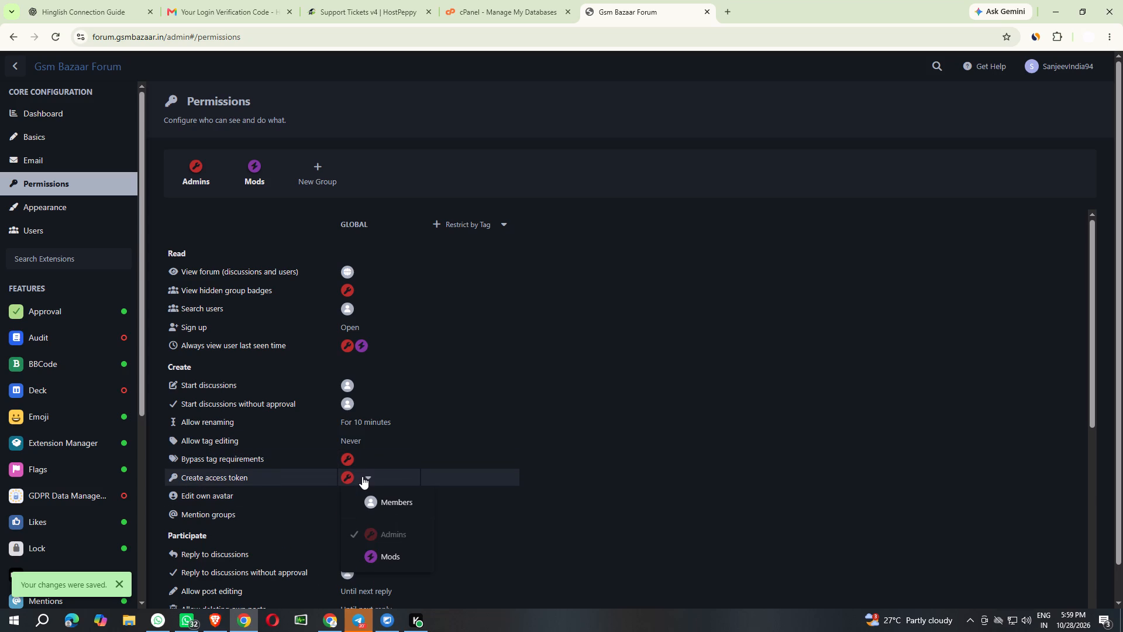
click(362, 476)
Examine the Participate and Moderate permissions, including replying to discussions and viewing post IP addresses, and dismiss the saved-changes notification.
scroll(365, 522, down, 3)
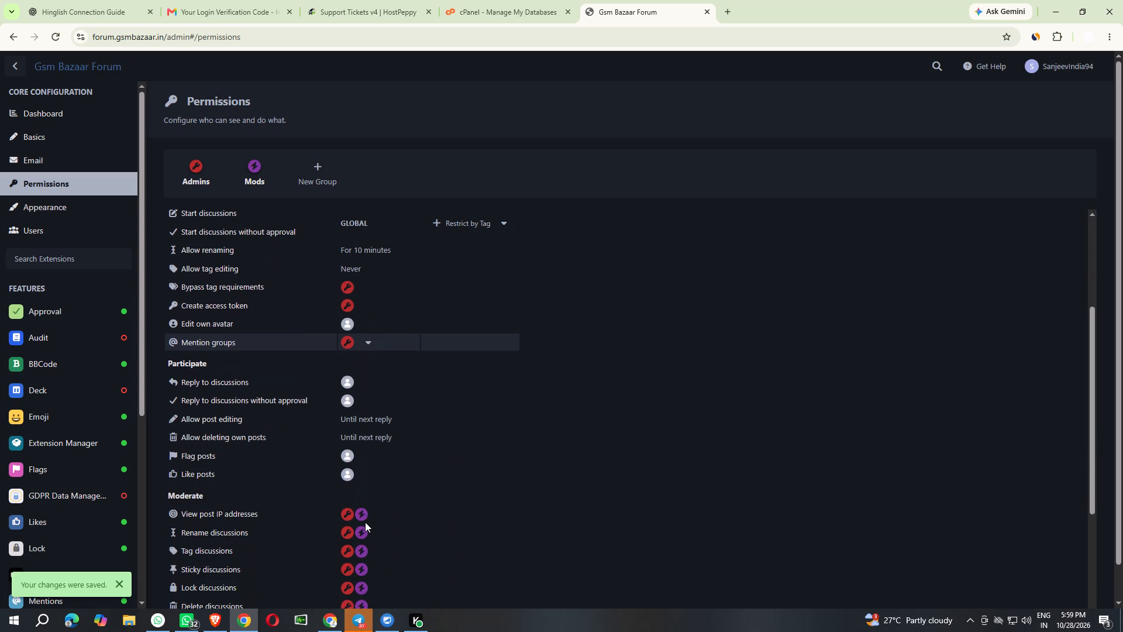
click(357, 383)
click(357, 383)
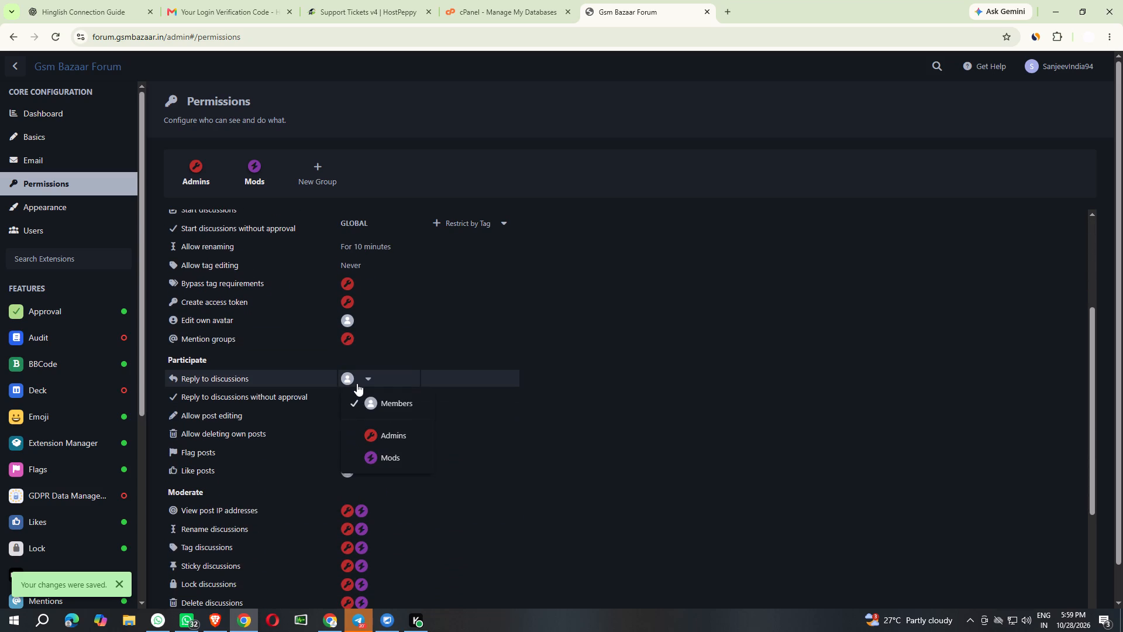
click(363, 401)
click(363, 401)
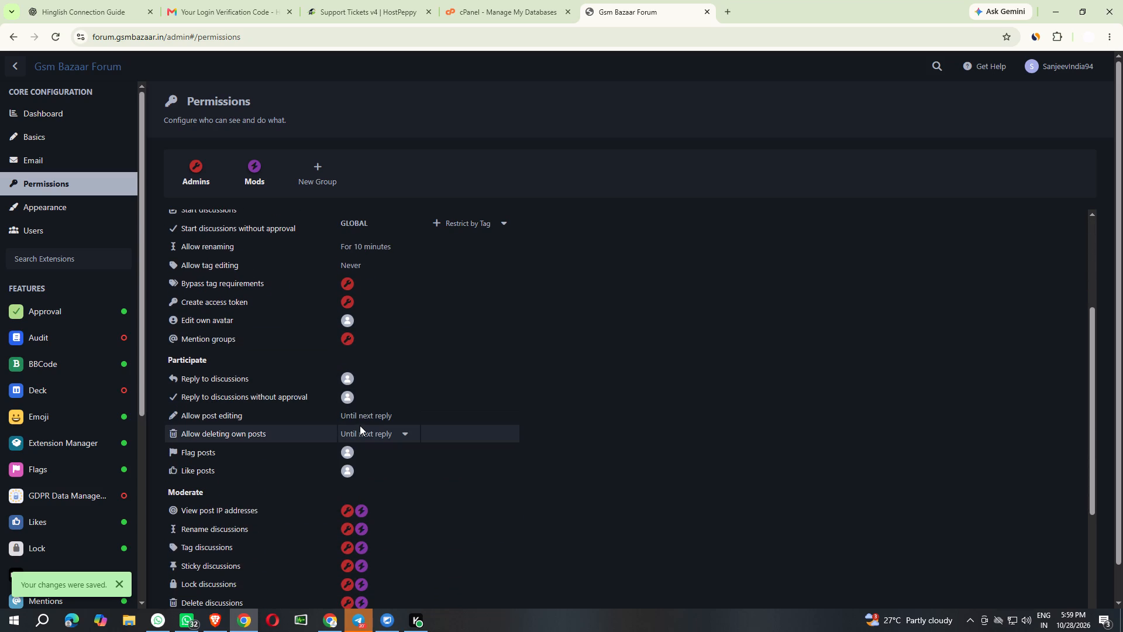
scroll(364, 444, down, 3)
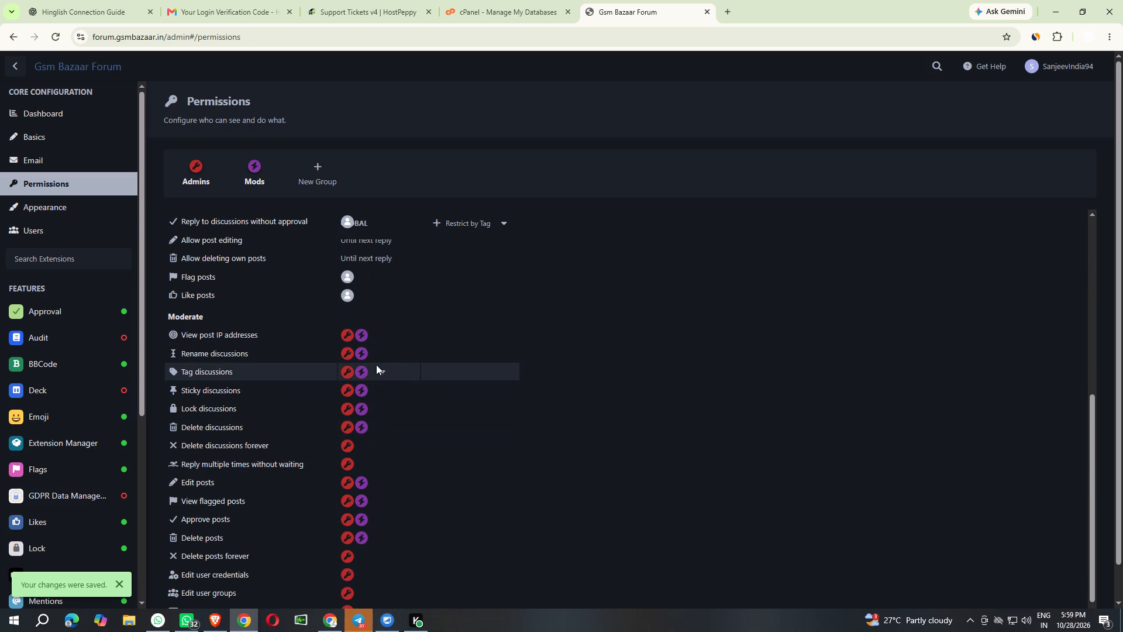
click(375, 335)
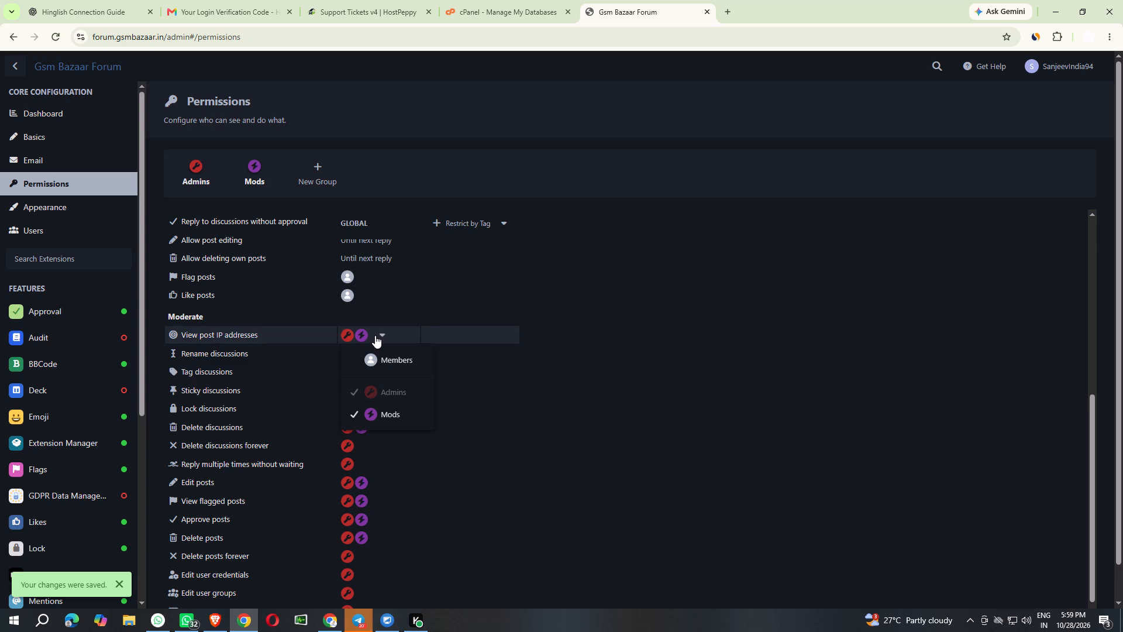
click(375, 335)
scroll(377, 428, down, 3)
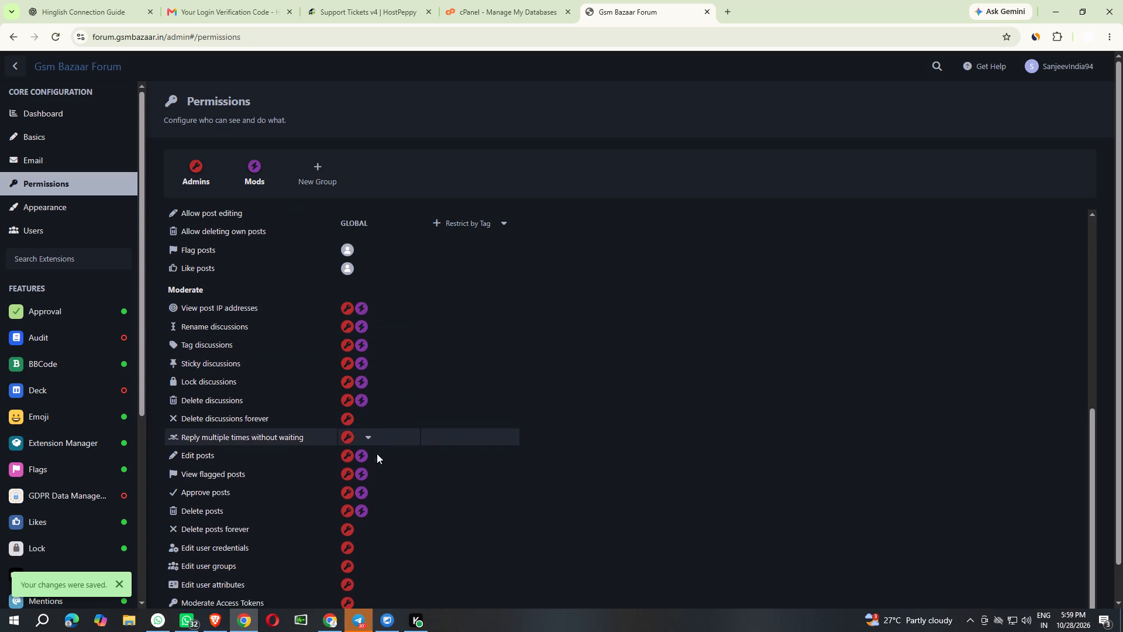
scroll(377, 454, down, 3)
scroll(357, 596, down, 6)
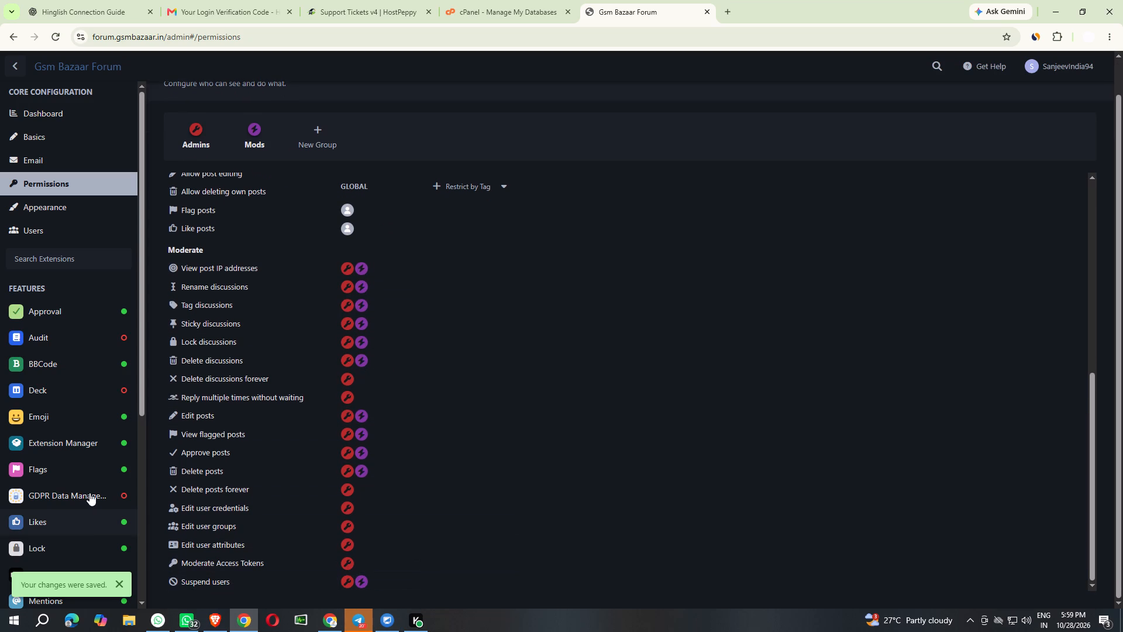
click(122, 582)
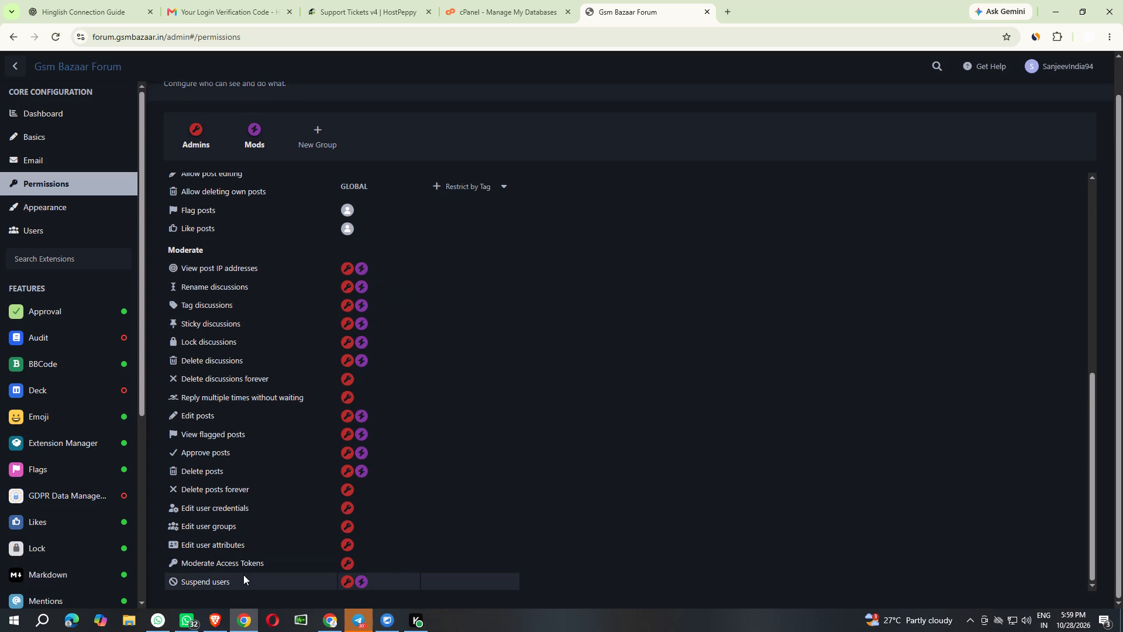
Open the Markdown extension page and check its settings and permissions.
scroll(87, 541, down, 3)
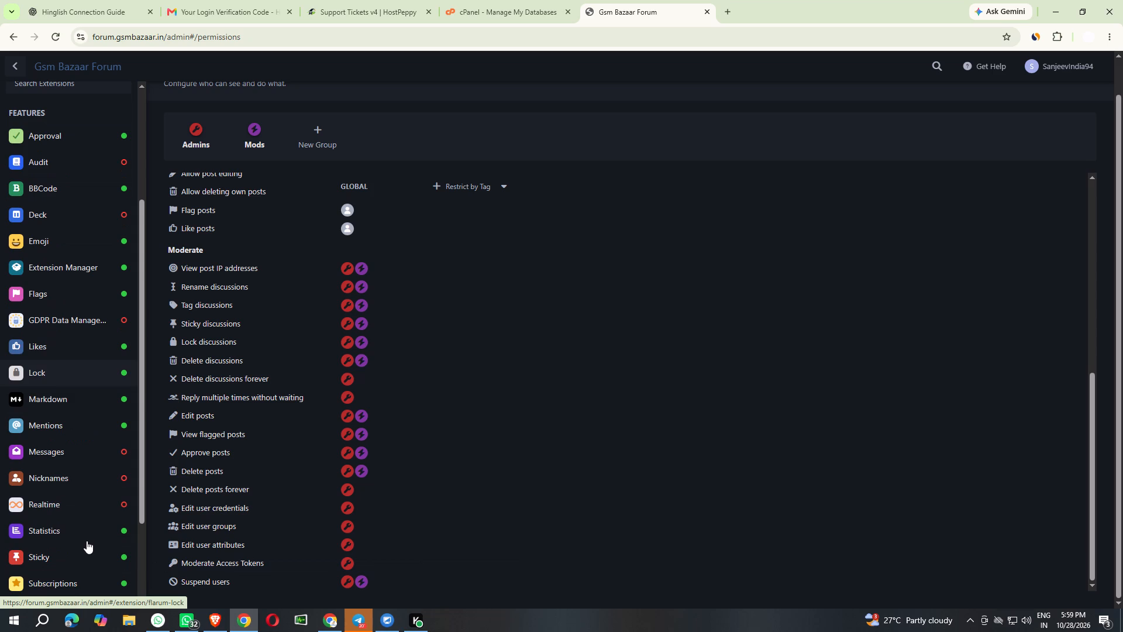
click(44, 403)
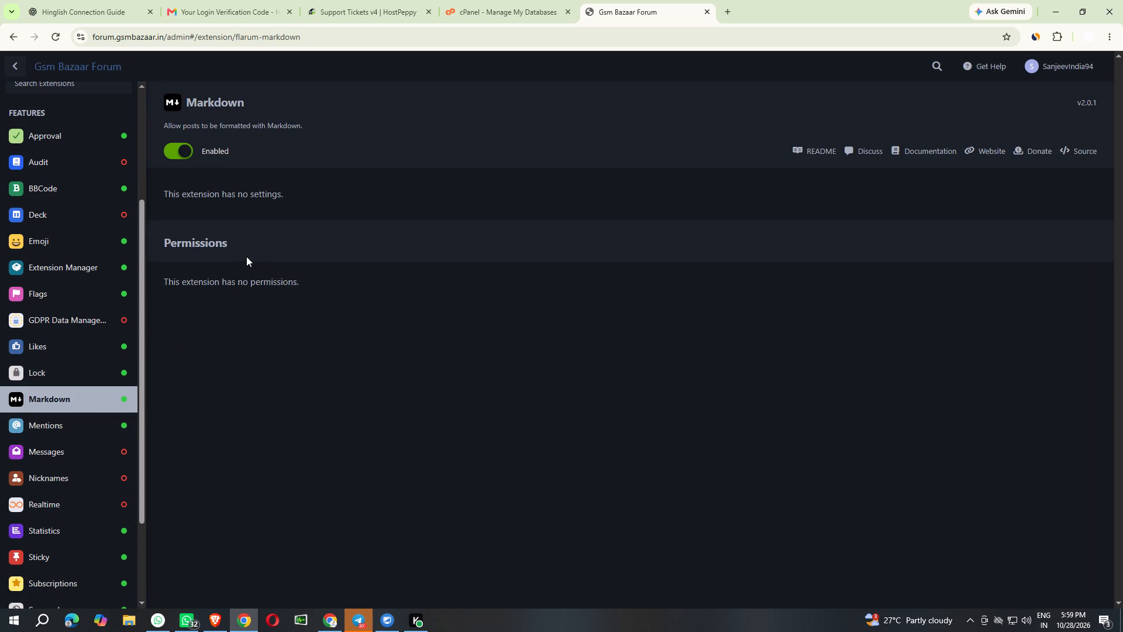
scroll(102, 388, up, 4)
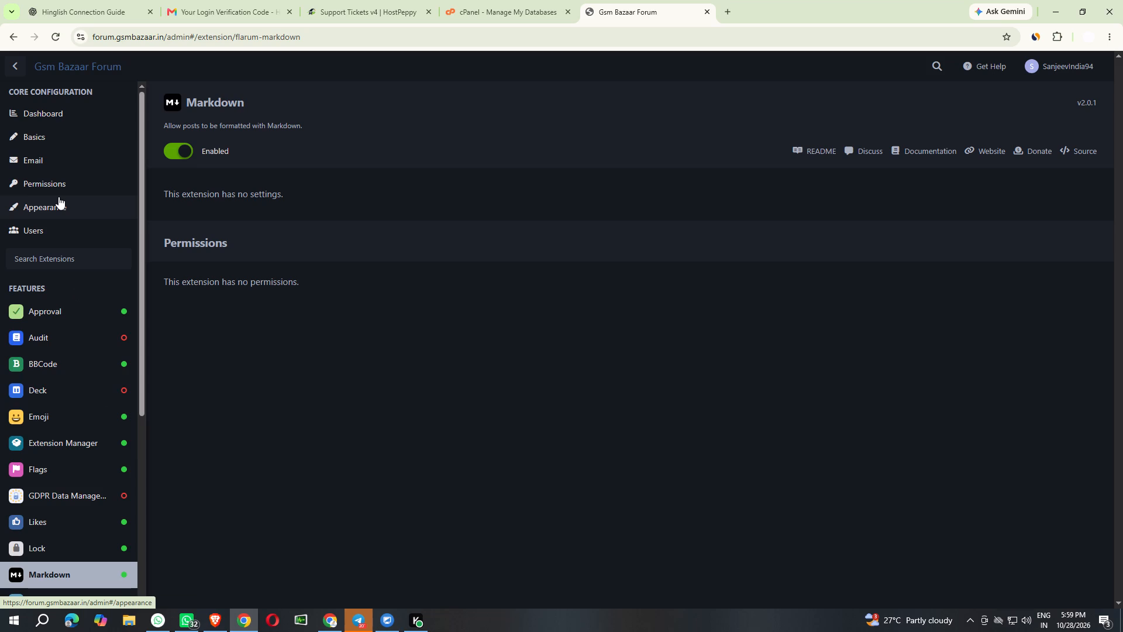
Open the Markdown extension's Discuss link, browse the Flarum Community home page, and close that page.
click(858, 151)
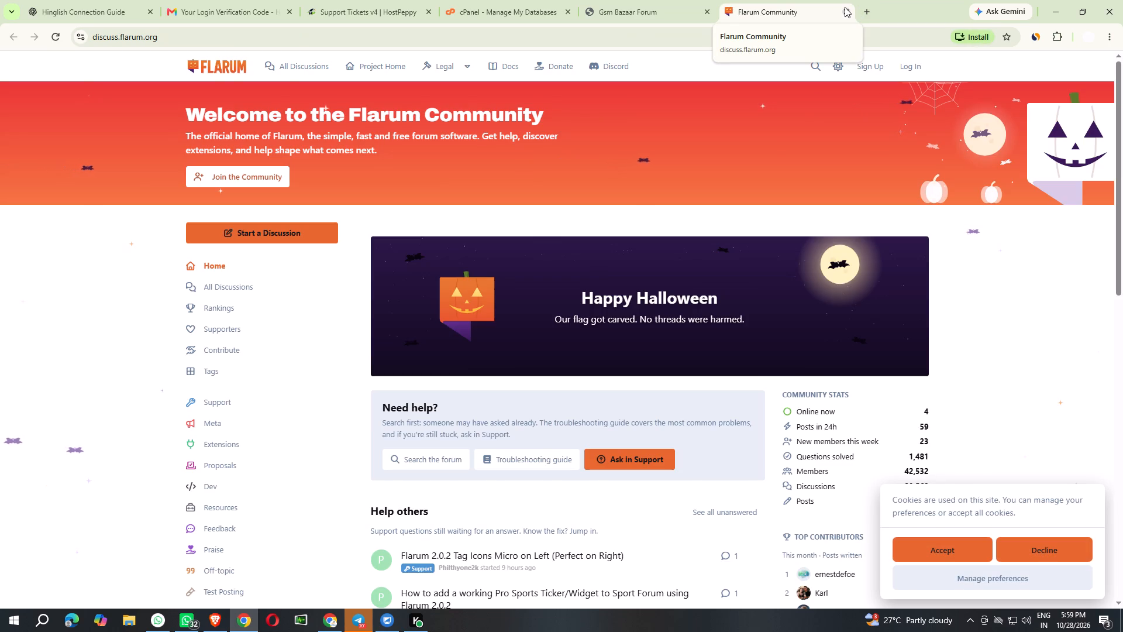
scroll(252, 309, down, 13)
scroll(273, 309, down, 12)
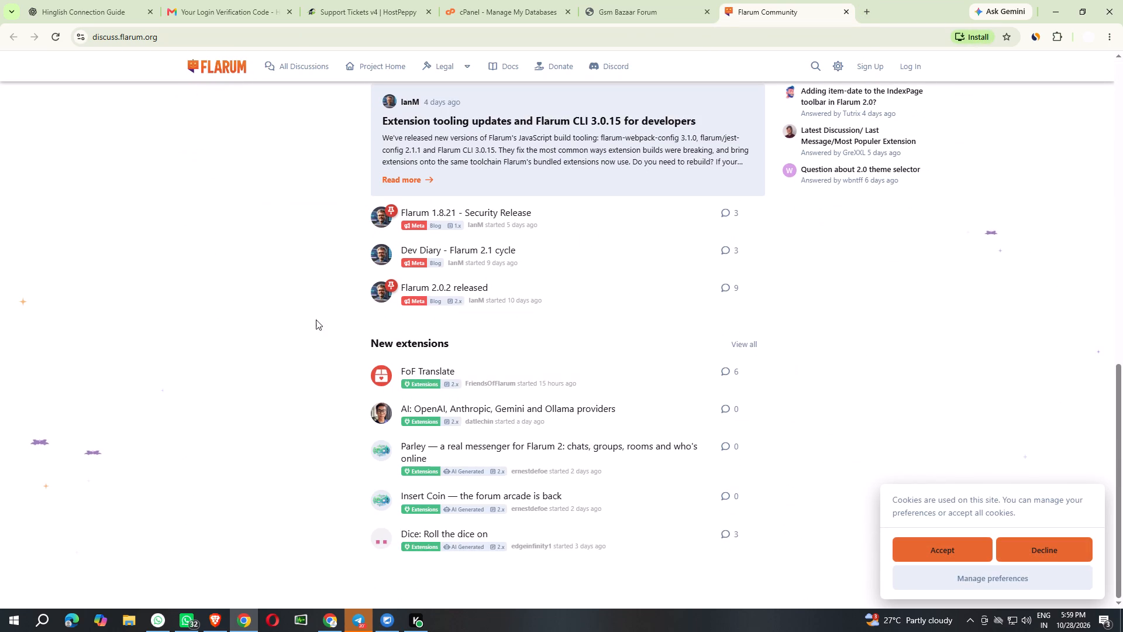
scroll(316, 320, up, 20)
scroll(316, 320, up, 1)
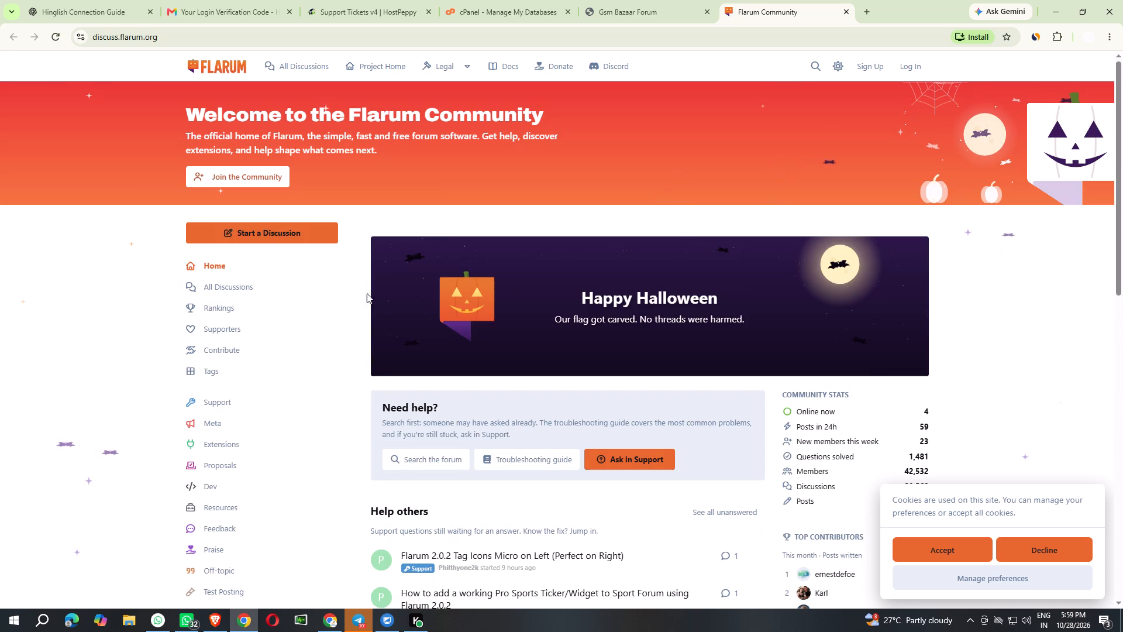
click(229, 68)
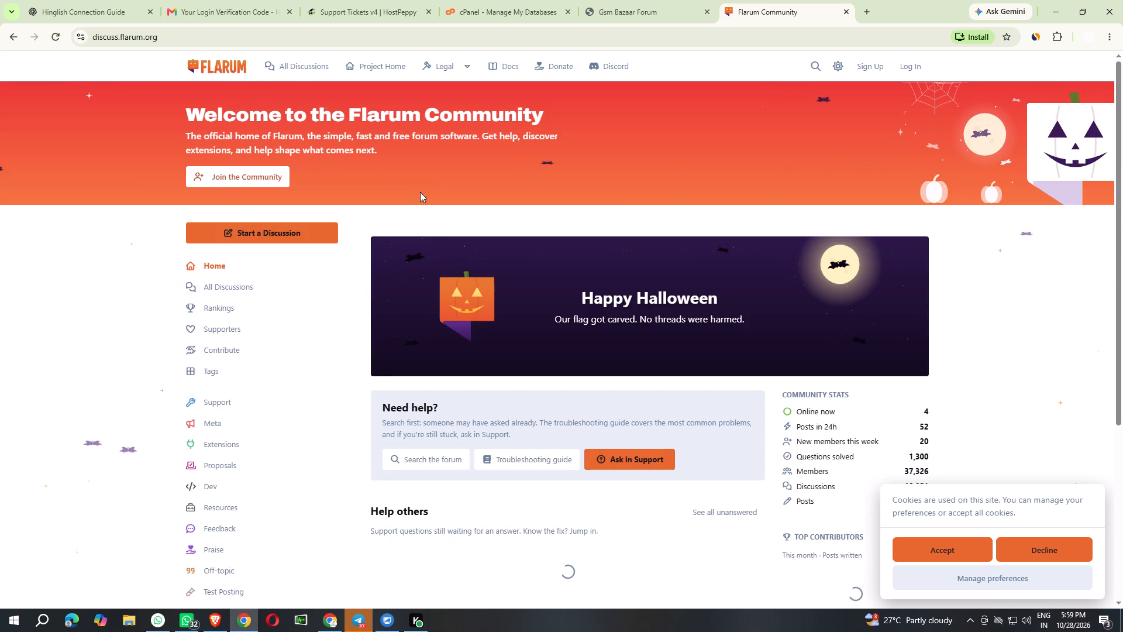
click(235, 68)
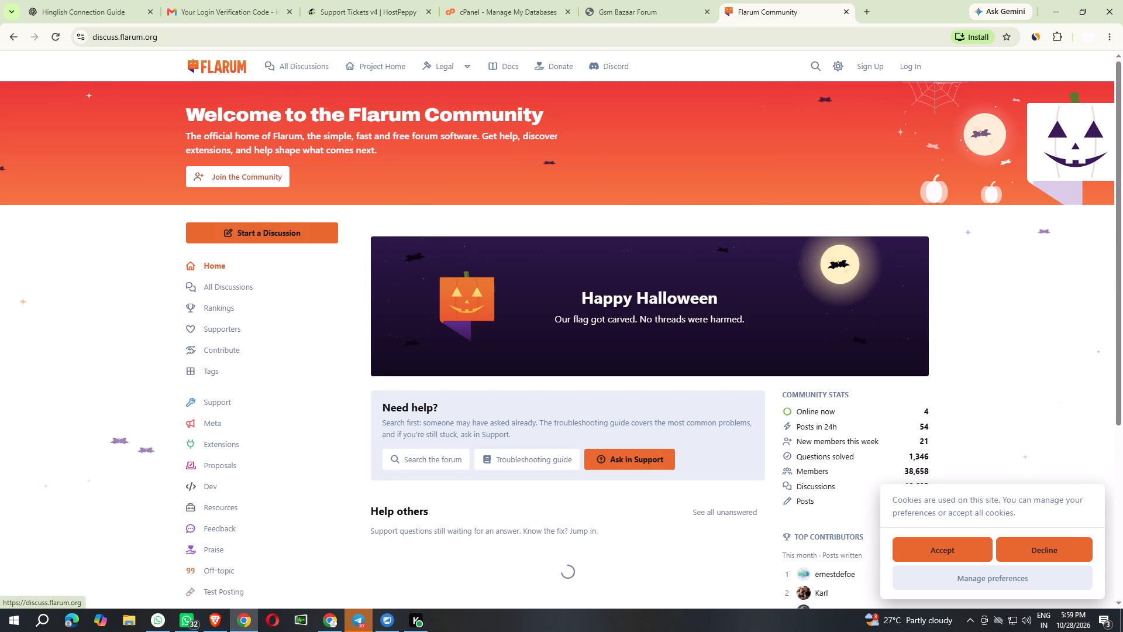
click(844, 10)
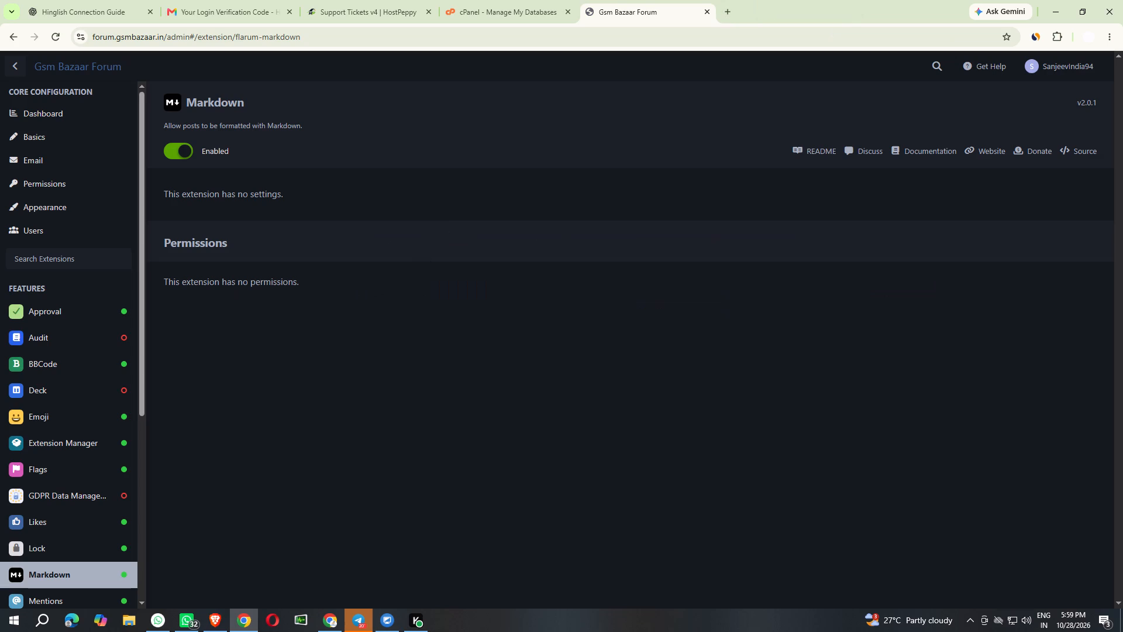
Enable the GDPR Data Management extension, reloading its page after the first attempt, and view its settings and permissions.
scroll(112, 431, down, 3)
click(62, 327)
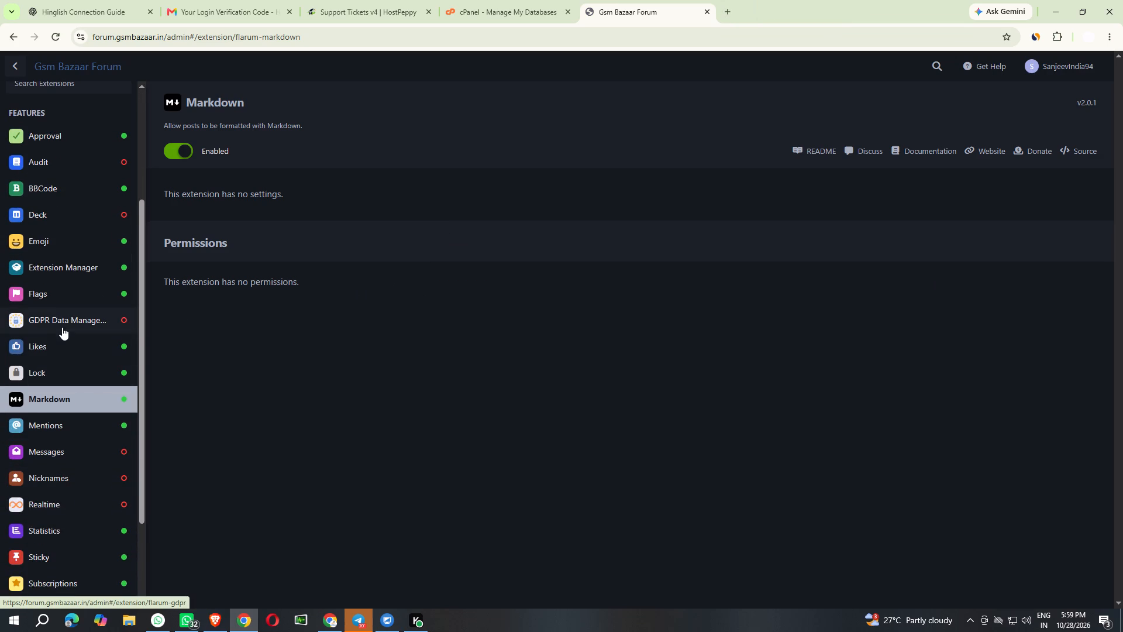
click(185, 158)
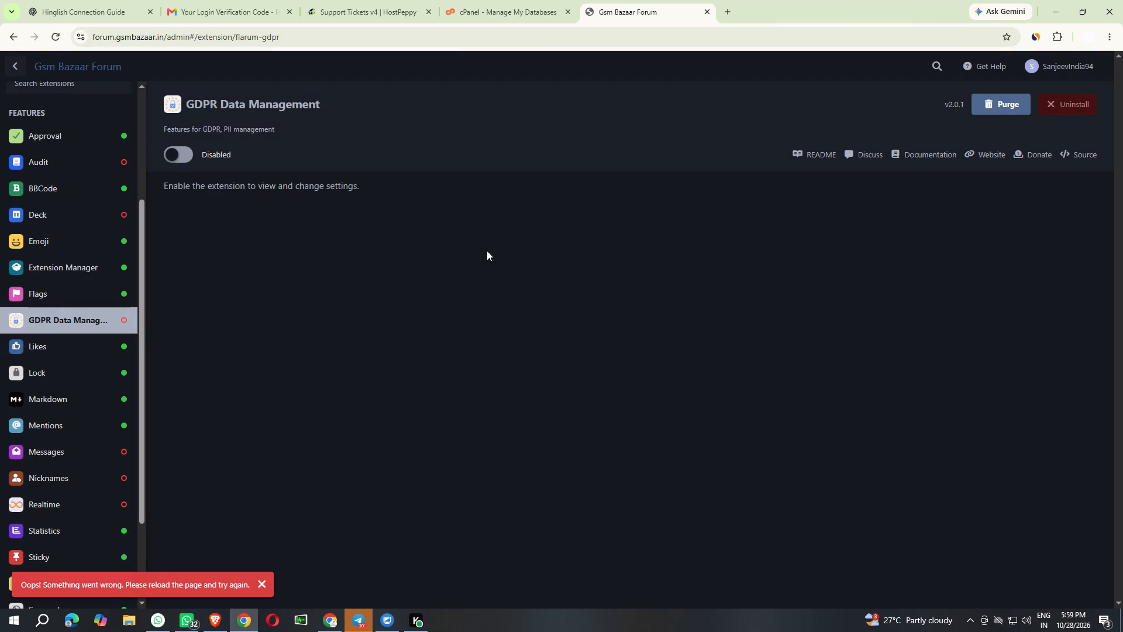
key(ctrl+r)
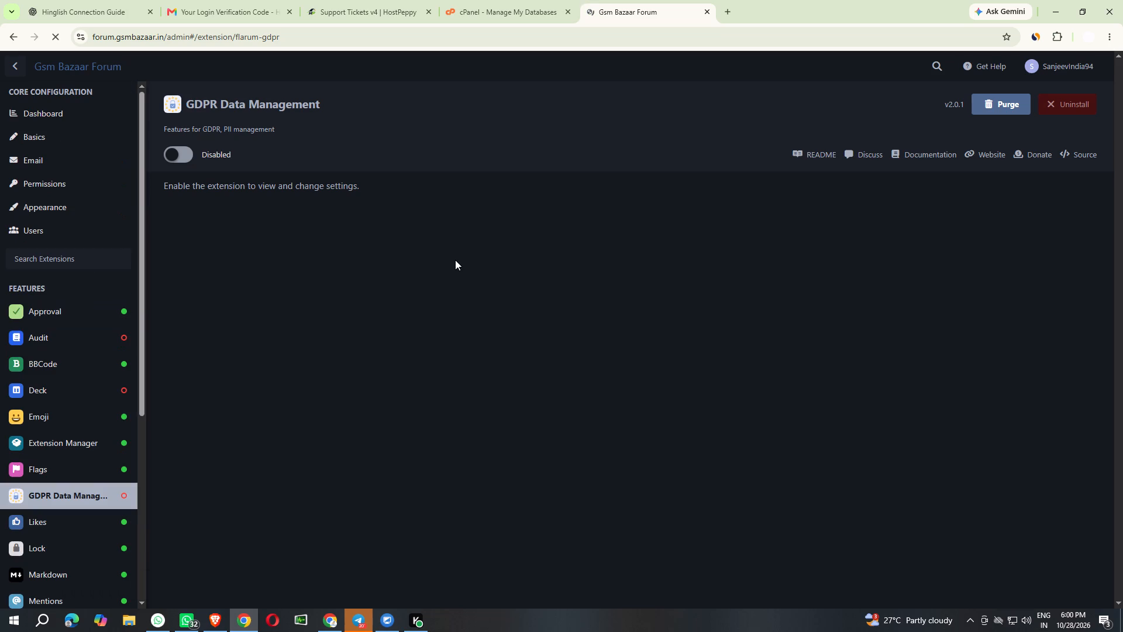
click(185, 153)
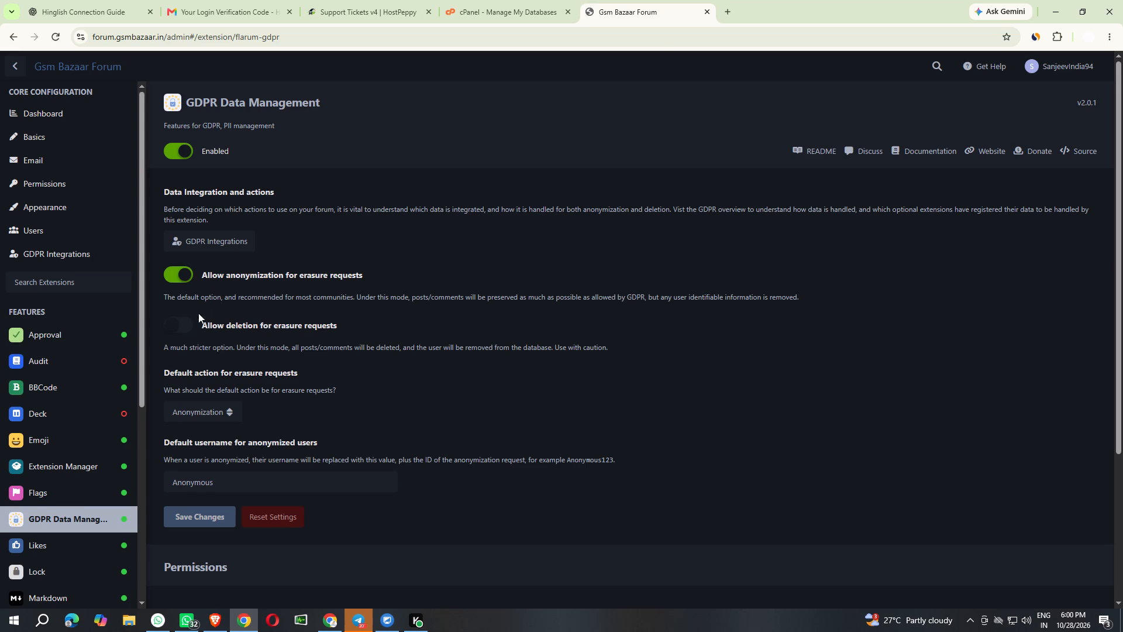
scroll(173, 330, down, 6)
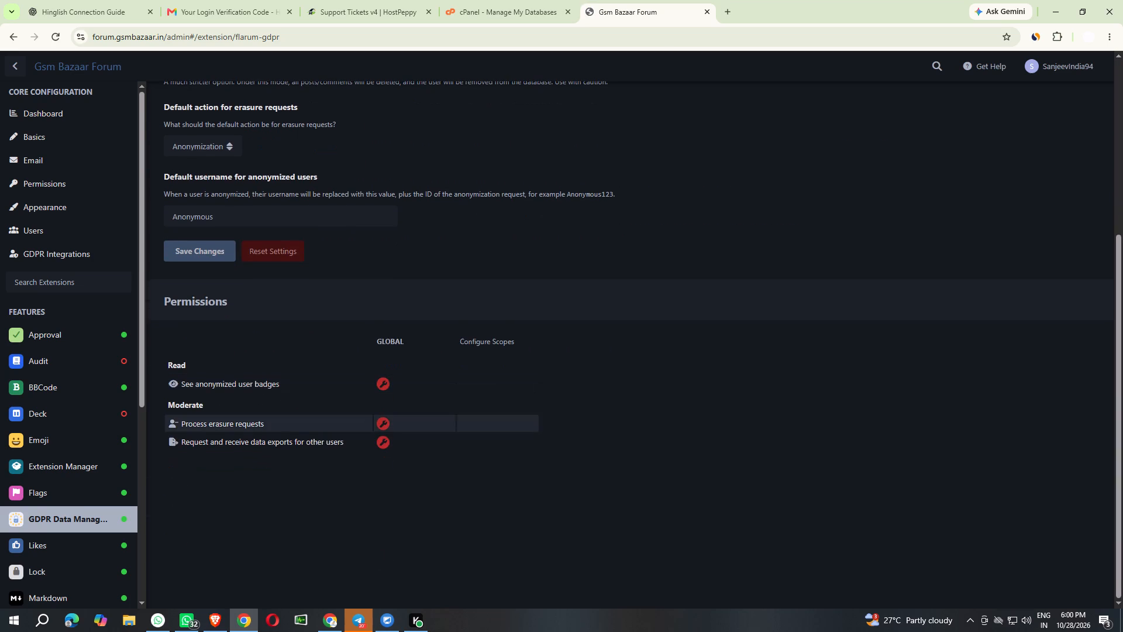
View the Flags extension's settings and permissions.
click(80, 493)
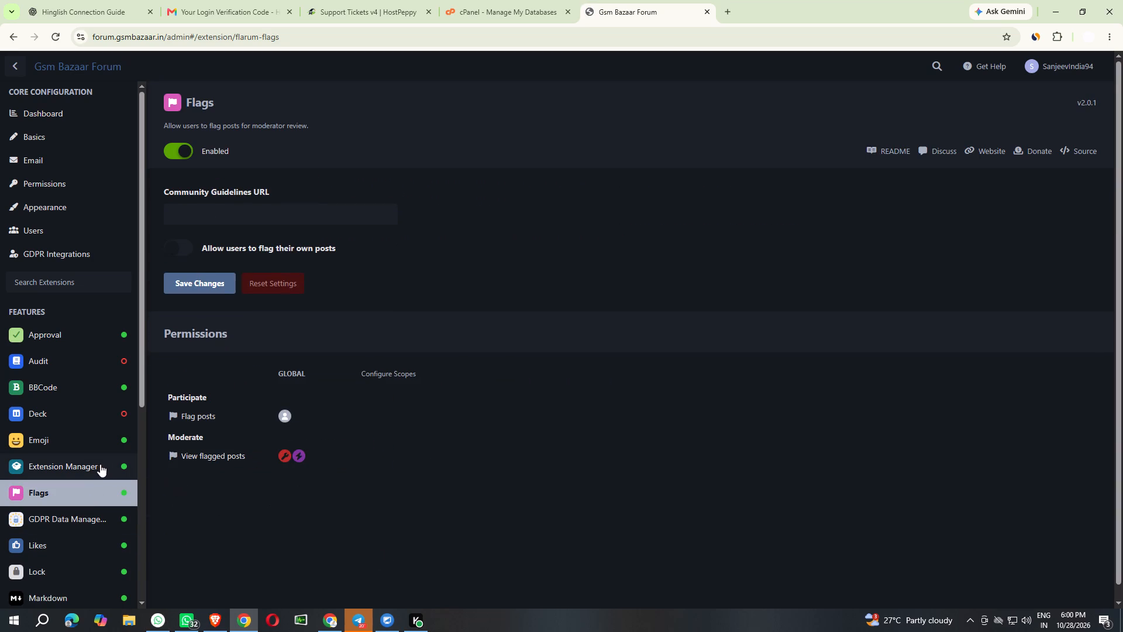
Enable the Messages extension for private messaging and check its permission for sending private messages.
scroll(74, 421, down, 4)
click(74, 421)
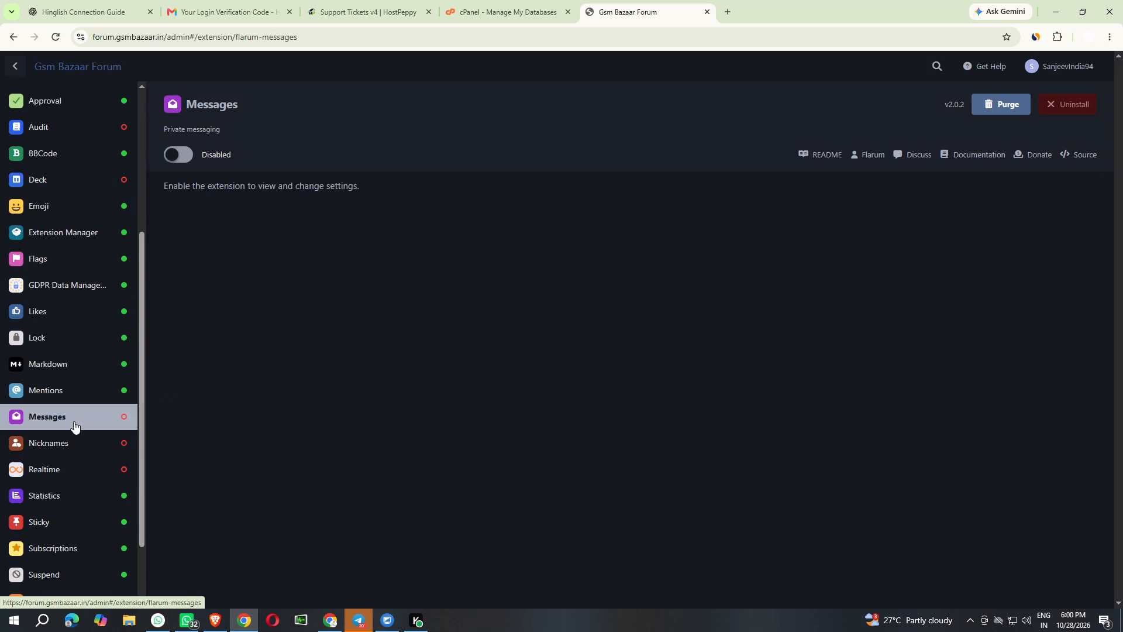
click(174, 158)
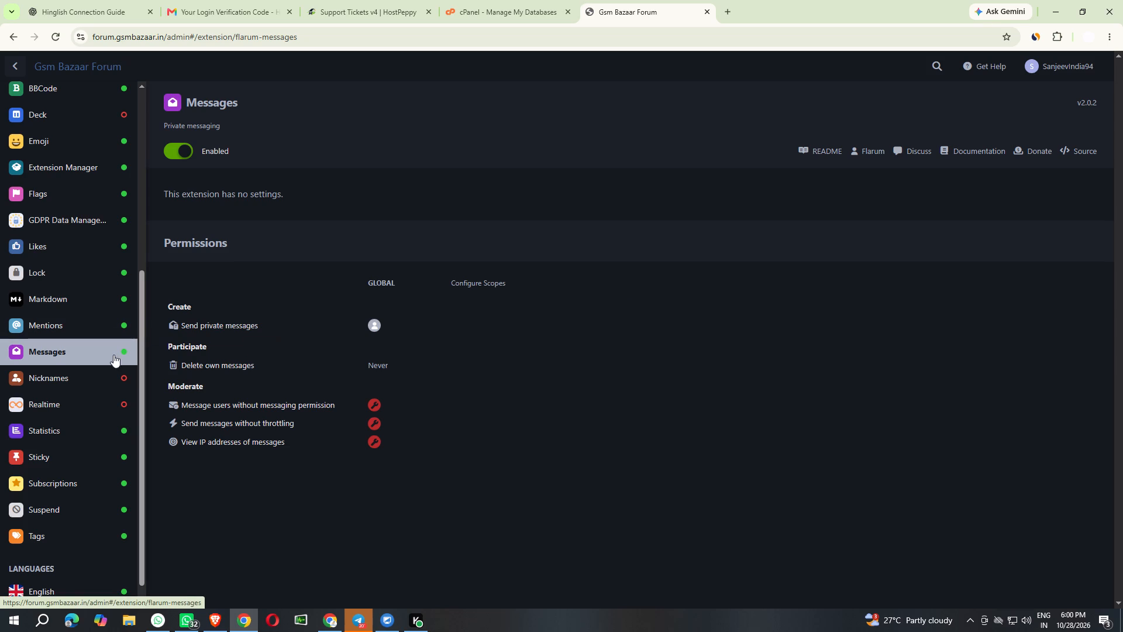
click(413, 325)
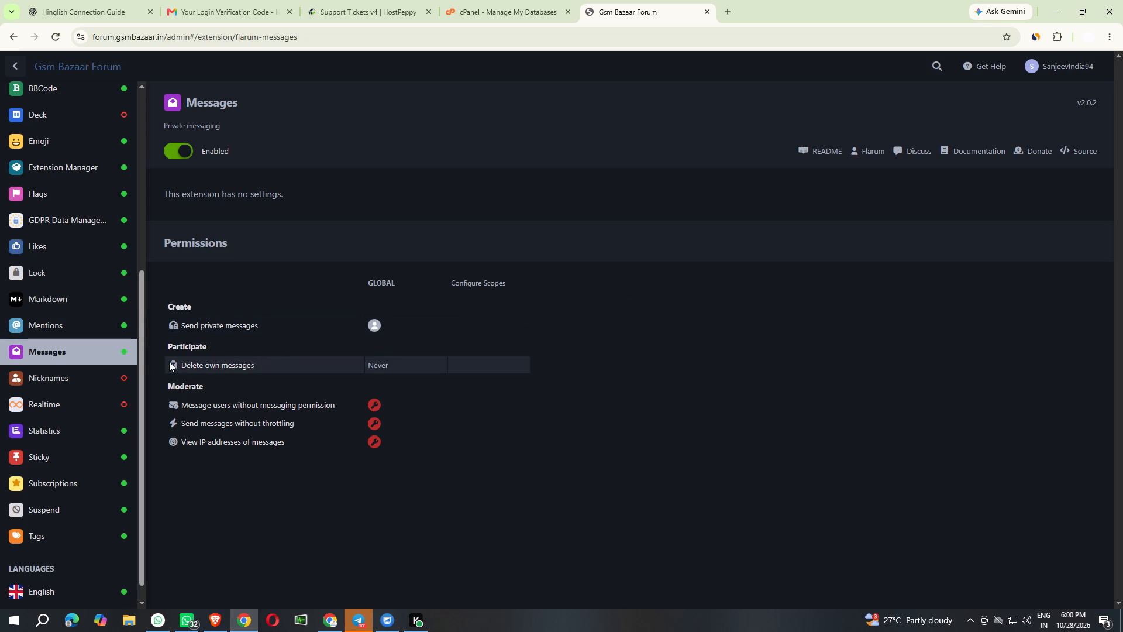
Enable the Realtime extension and reload the admin dashboard from its base admin address.
scroll(89, 351, down, 6)
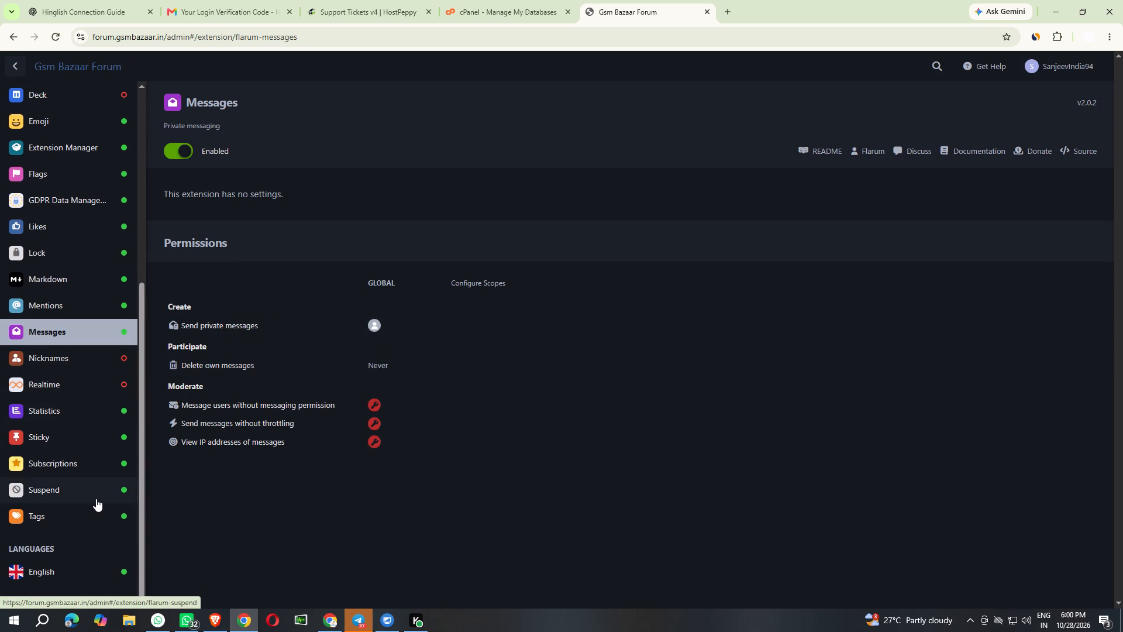
click(79, 376)
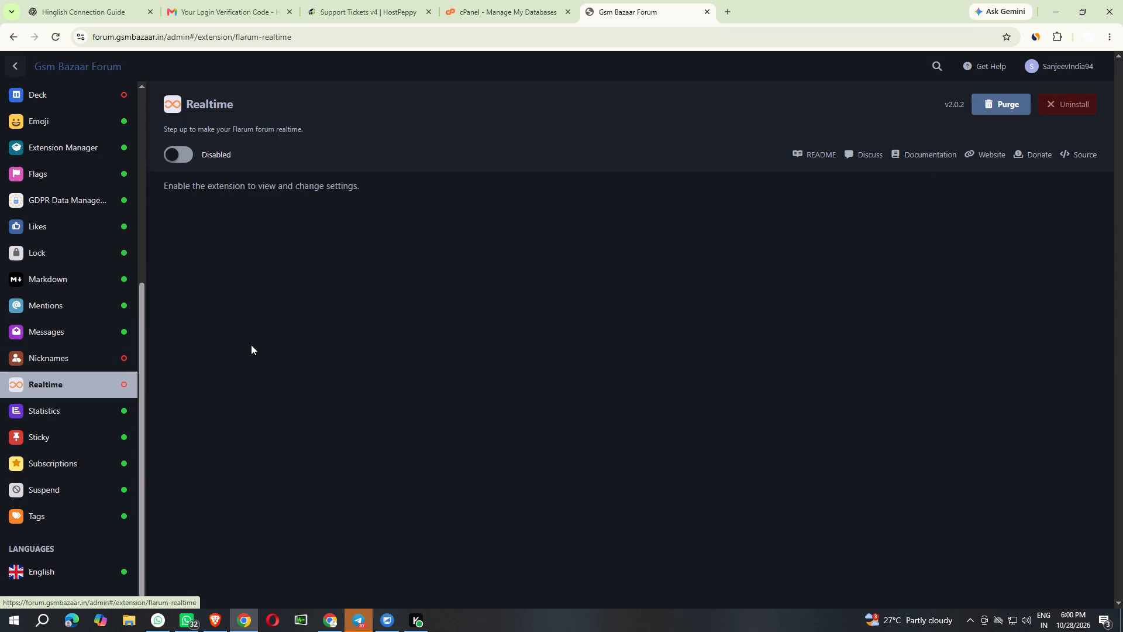
click(174, 160)
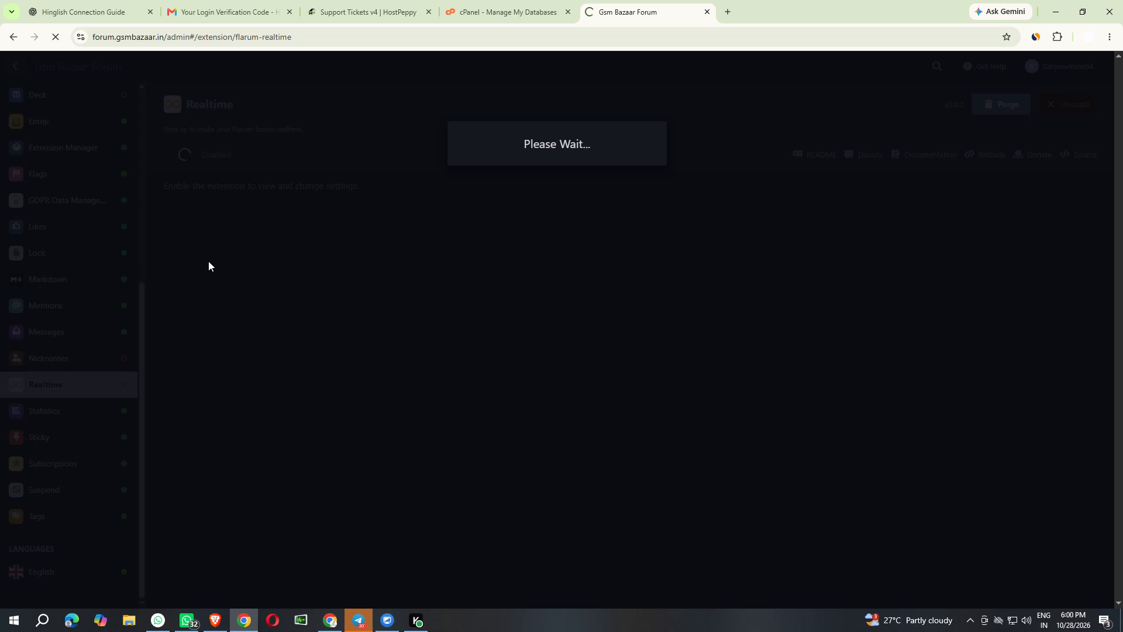
click(403, 294)
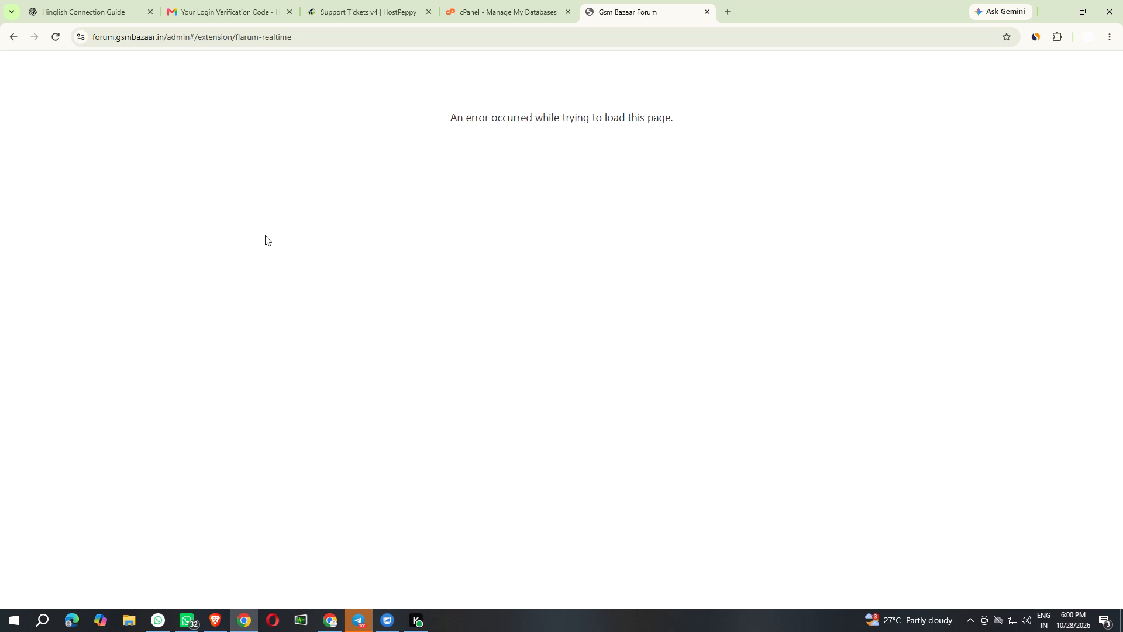
drag(198, 40, 564, 0)
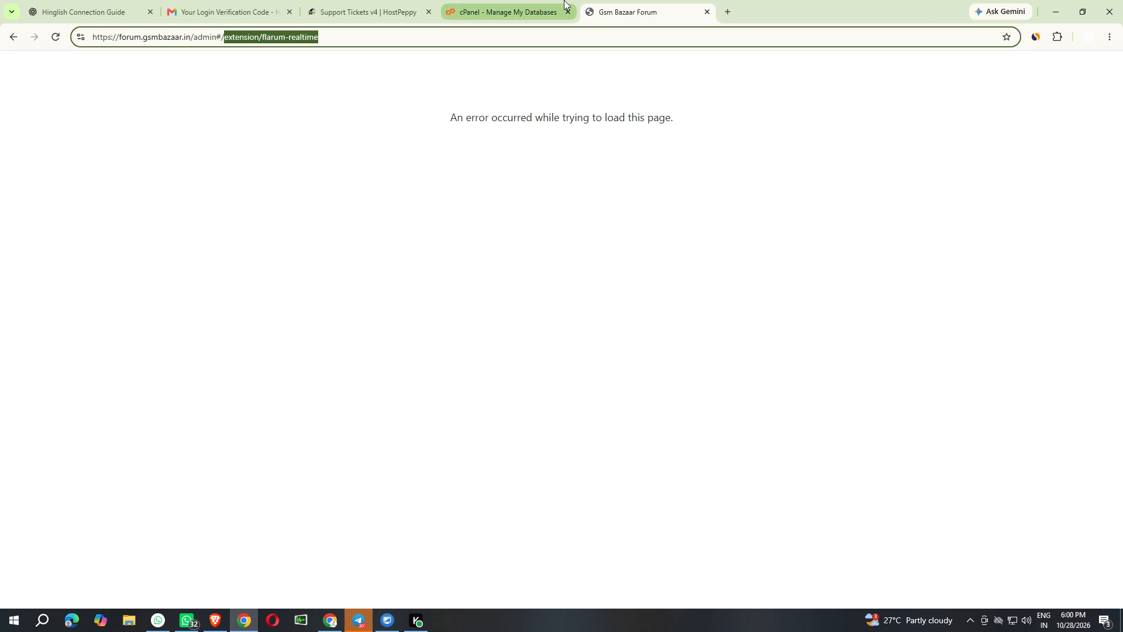
key(BackSpace)
key(Return)
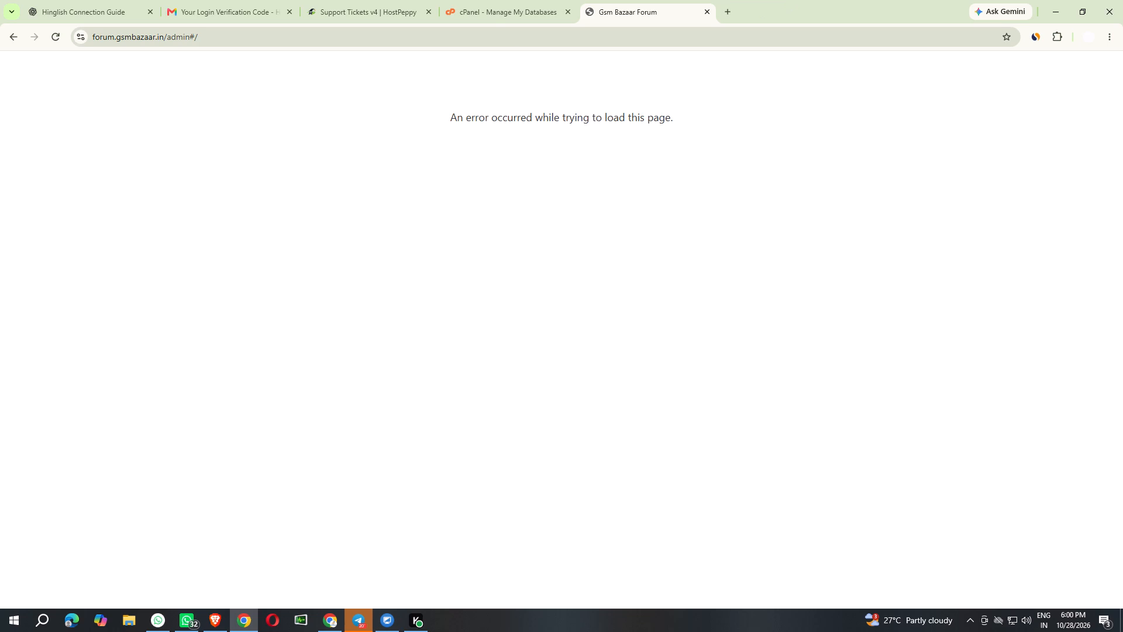
drag(188, 40, 258, 40)
key(BackSpace)
key(Return)
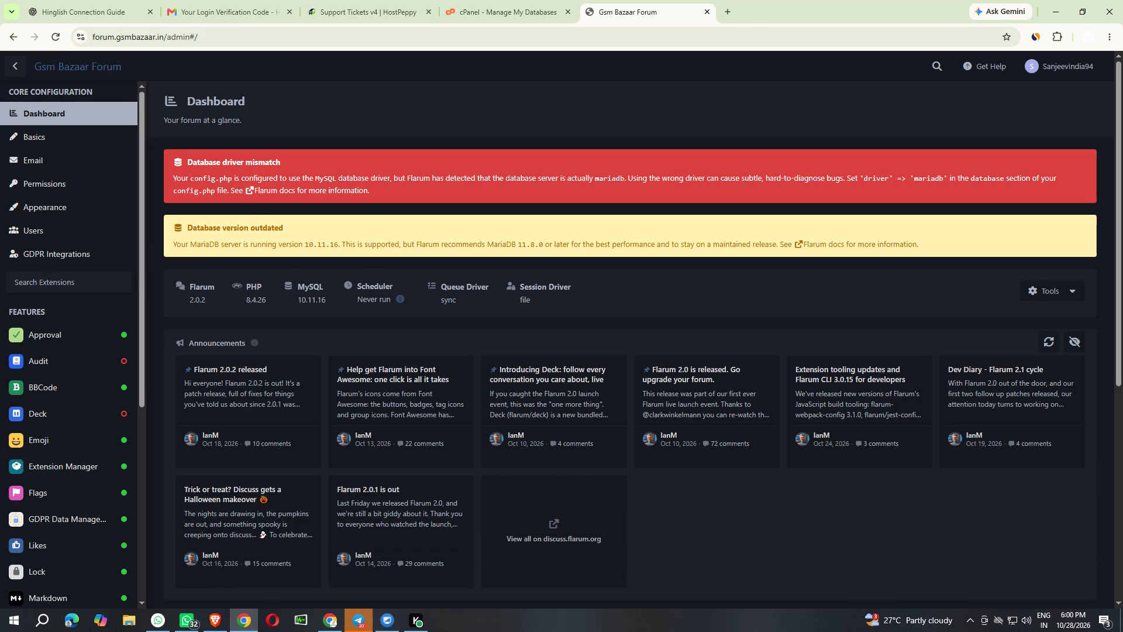
View the Statistics extension's page and the Sticky extension's settings and permissions.
scroll(39, 396, down, 10)
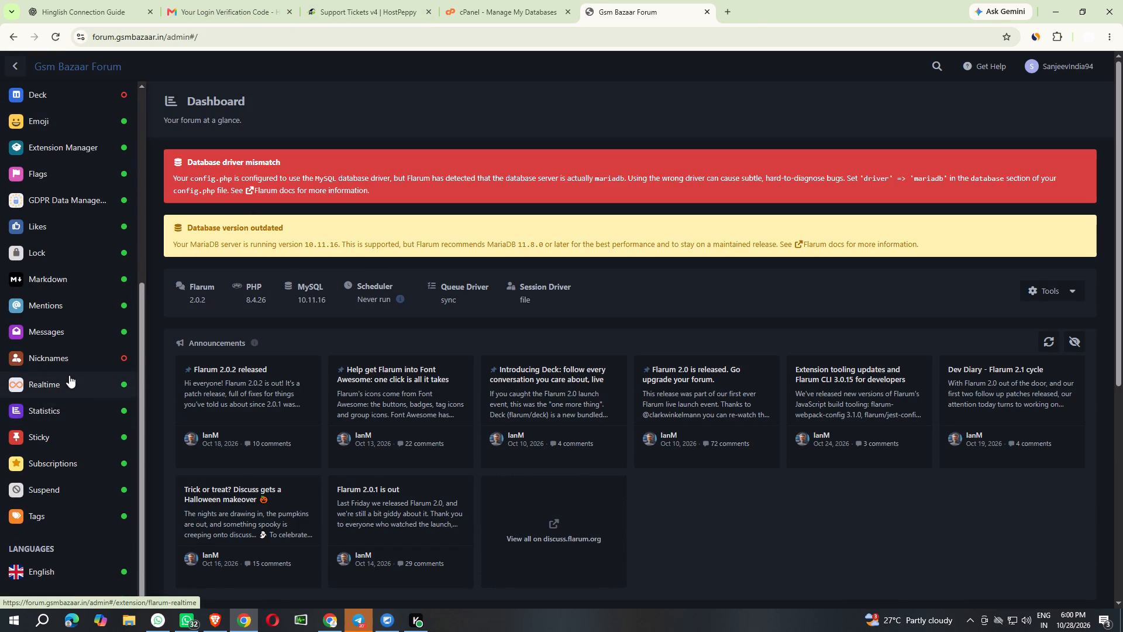
click(69, 408)
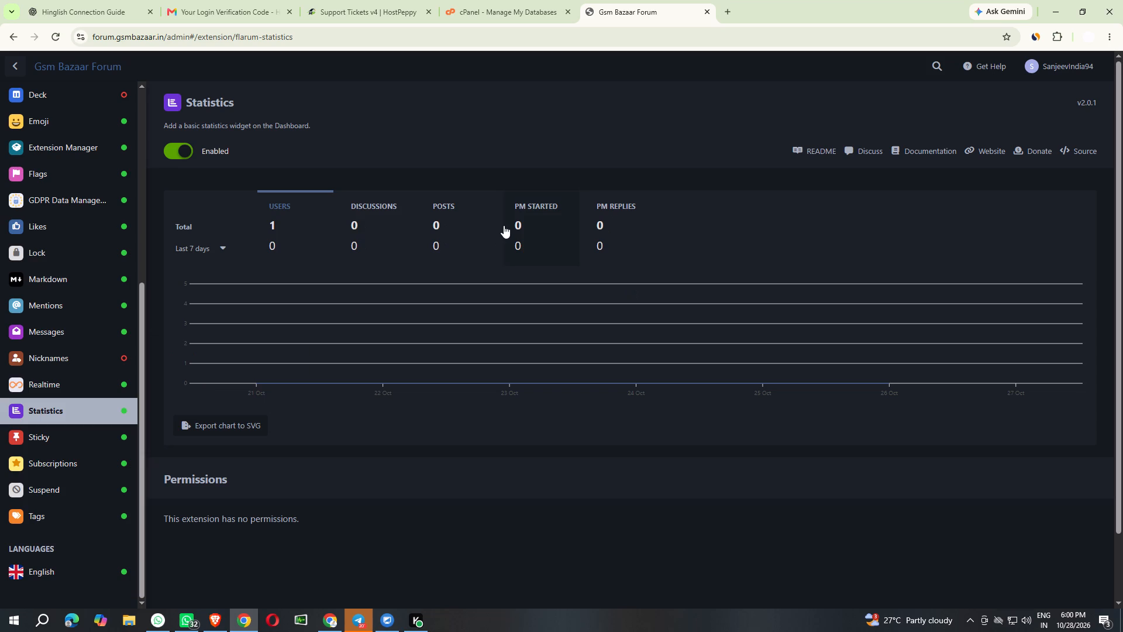
click(75, 439)
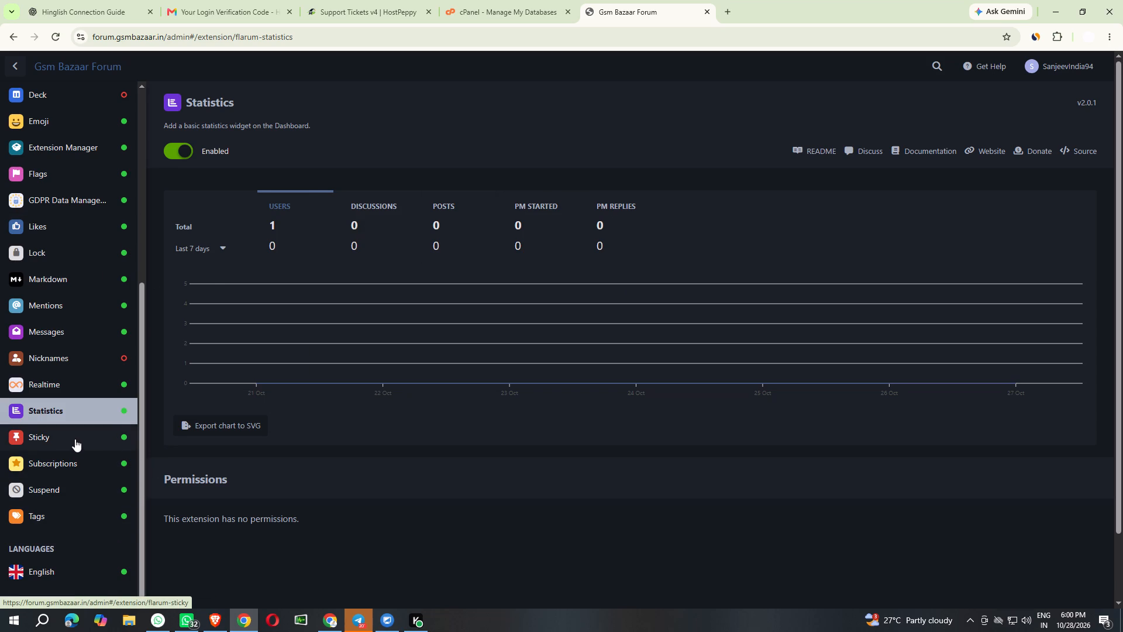
scroll(68, 480, down, 5)
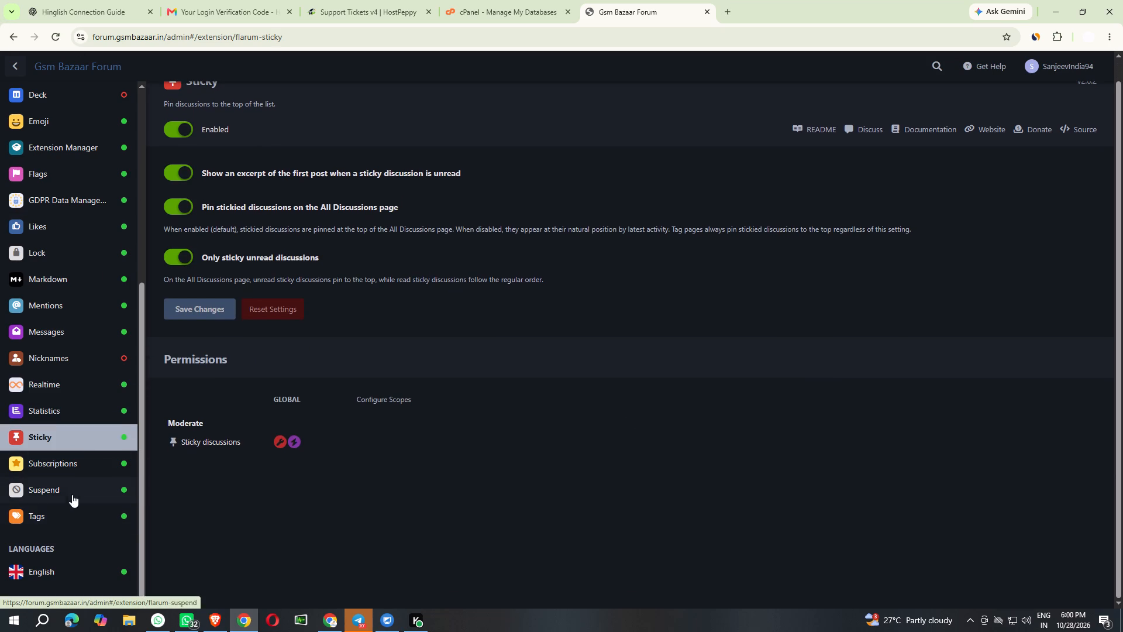
View the Tags extension's settings and its form for creating a primary tag, closing the form without saving.
click(61, 518)
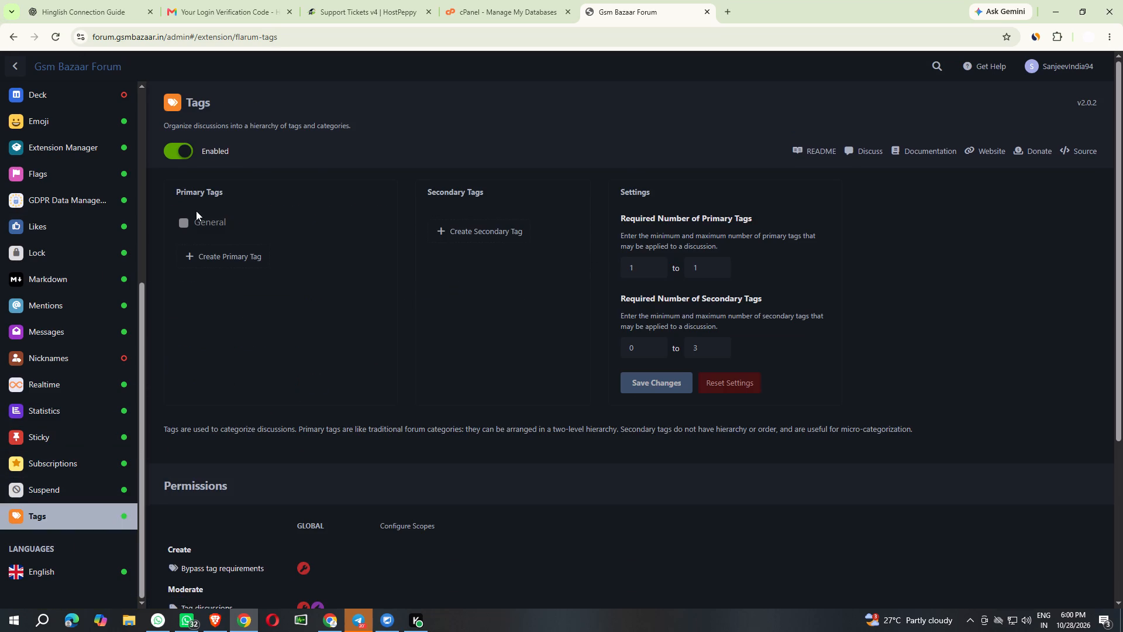
click(233, 252)
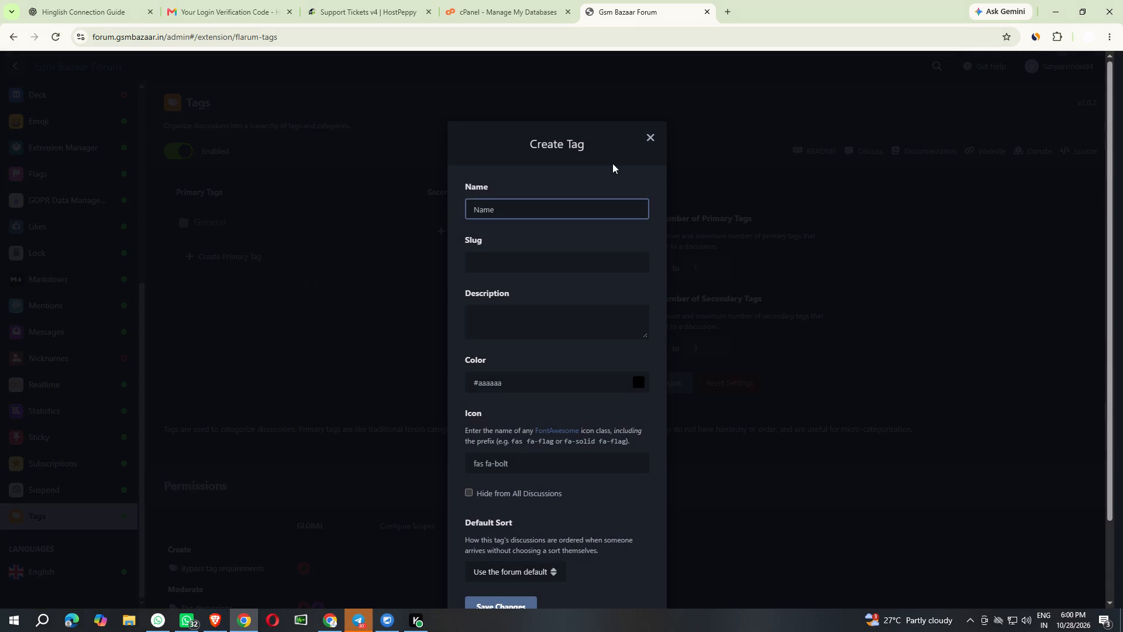
click(647, 141)
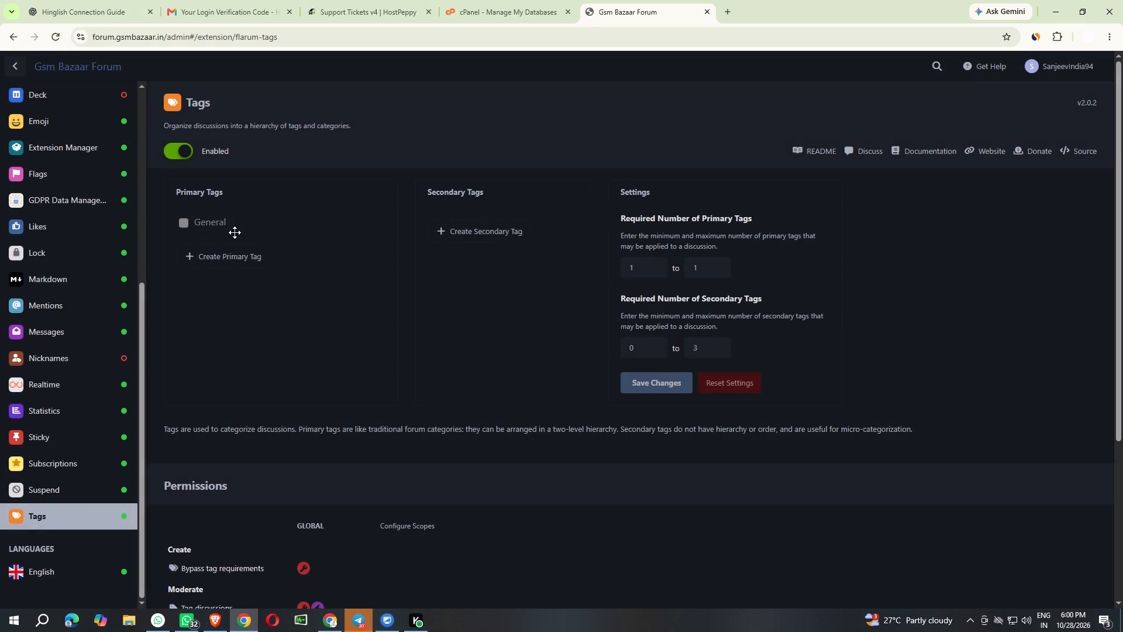
click(235, 232)
click(289, 222)
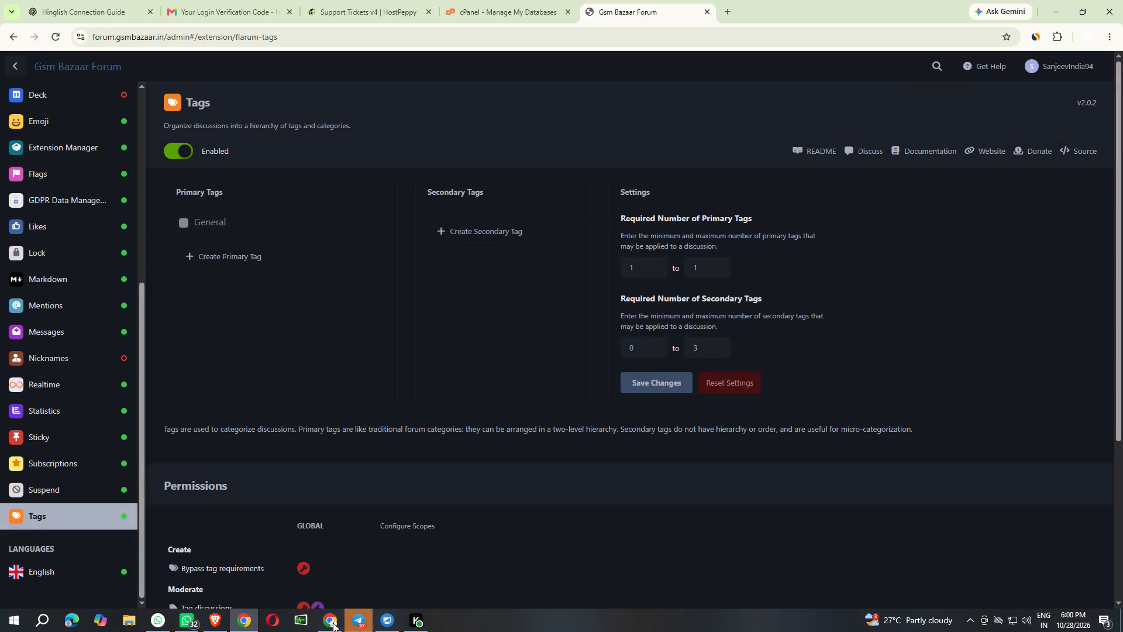
In the other browser window, check the public forum's General tag, Tags page, discussion-start prompt and All Discussions page.
click(332, 623)
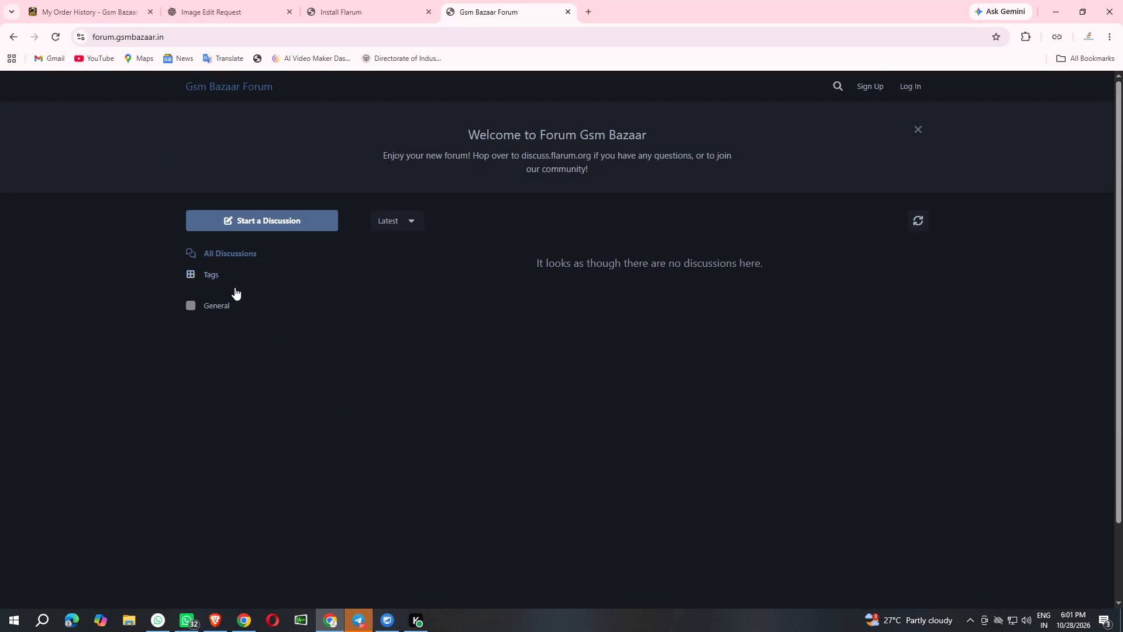
click(218, 306)
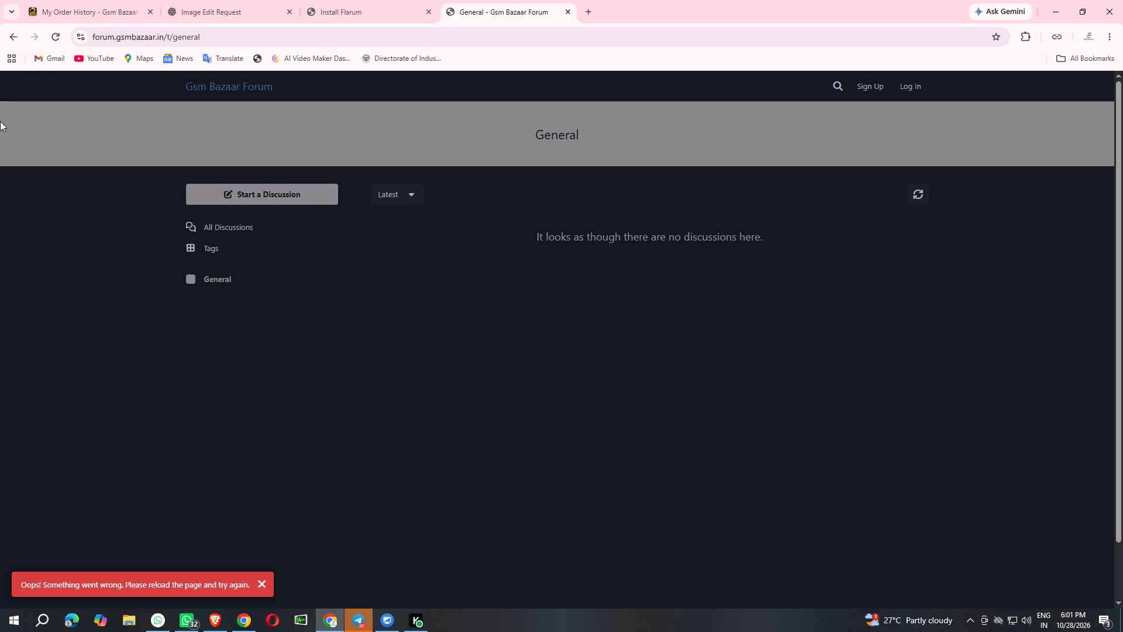
click(57, 45)
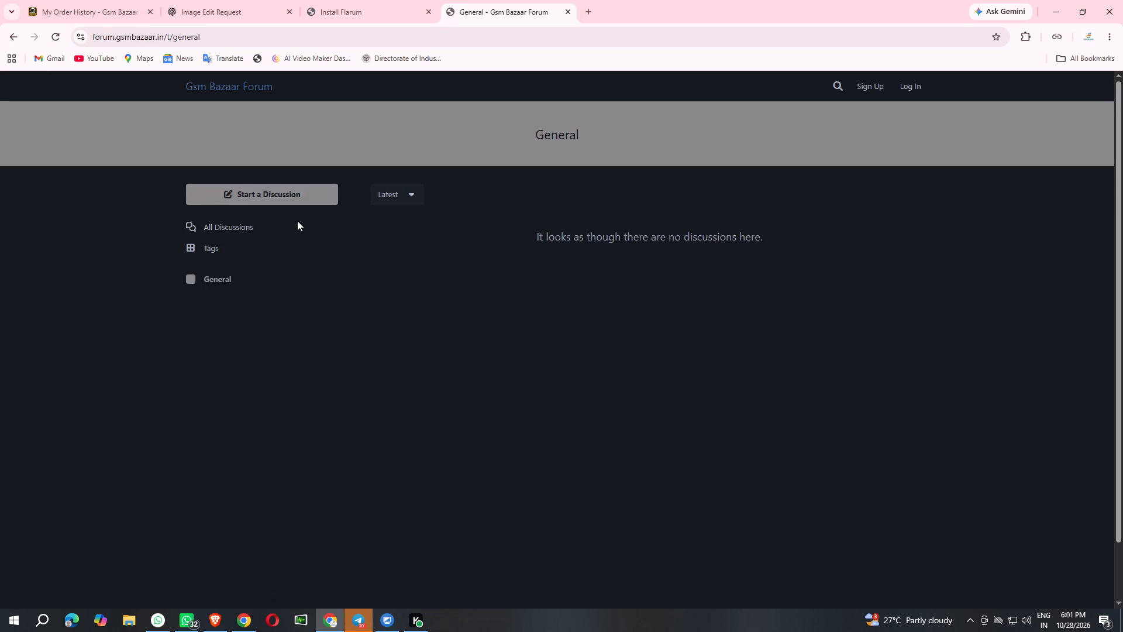
click(225, 272)
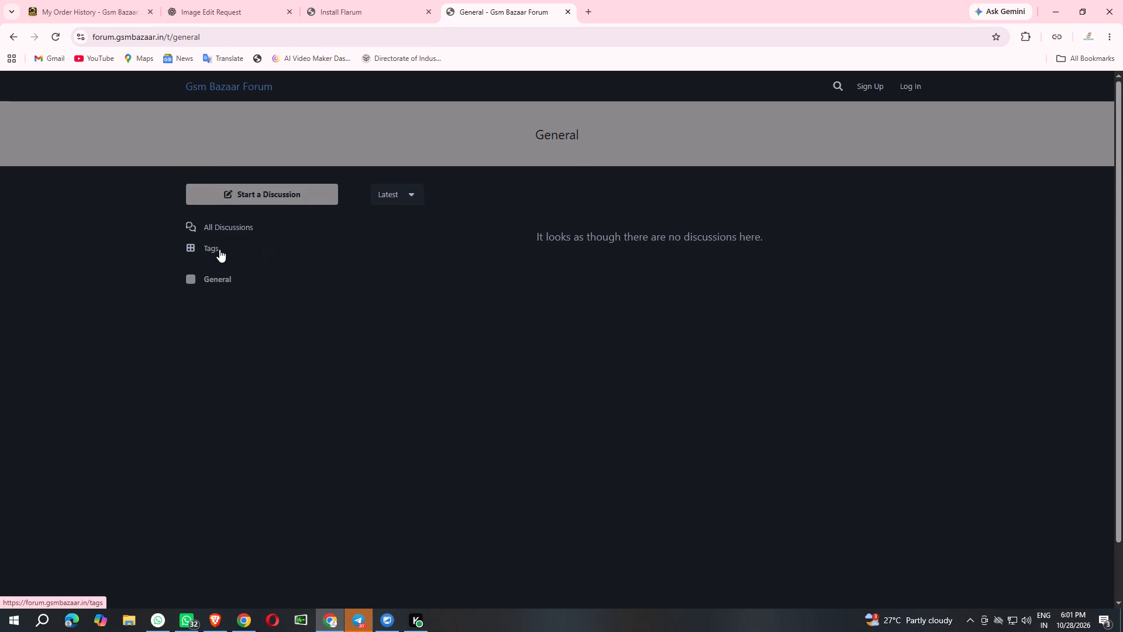
click(219, 249)
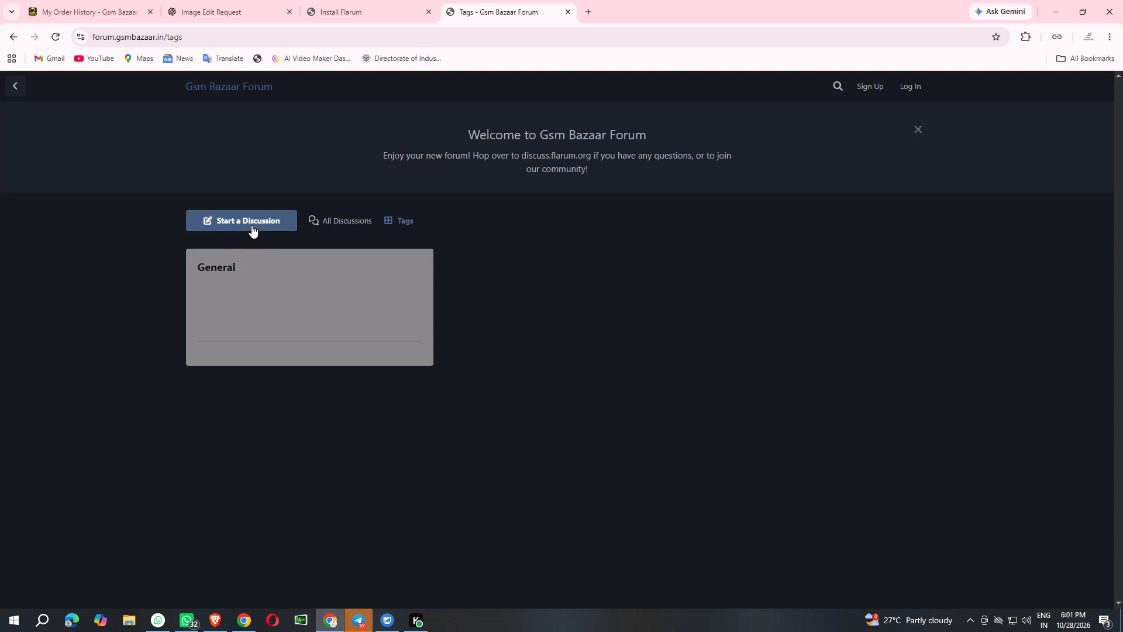
click(252, 225)
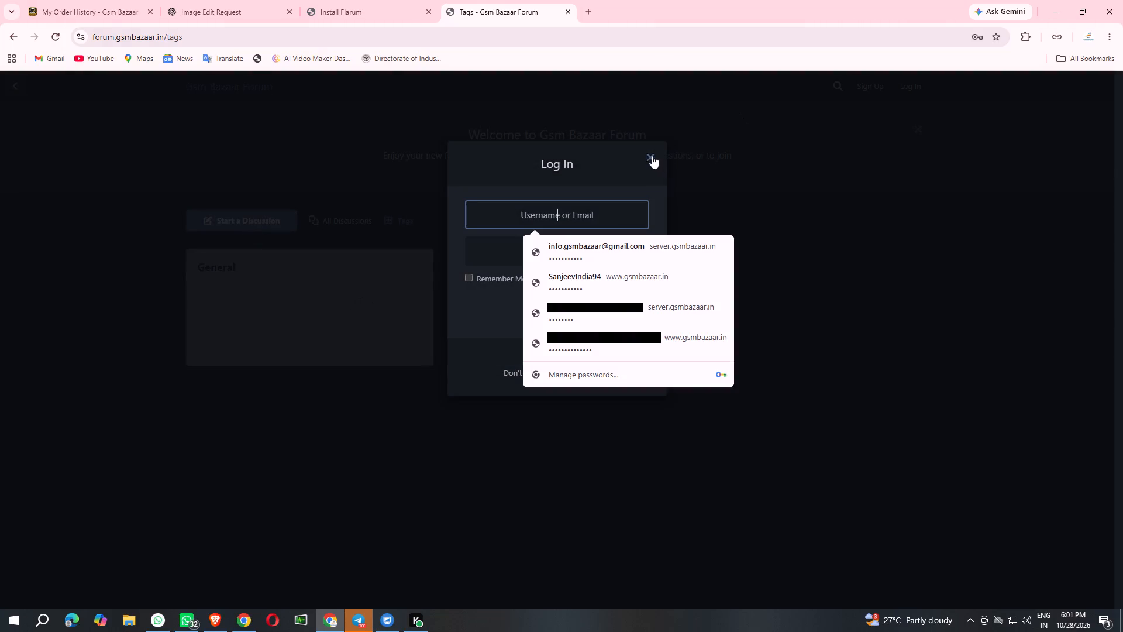
click(652, 156)
click(201, 88)
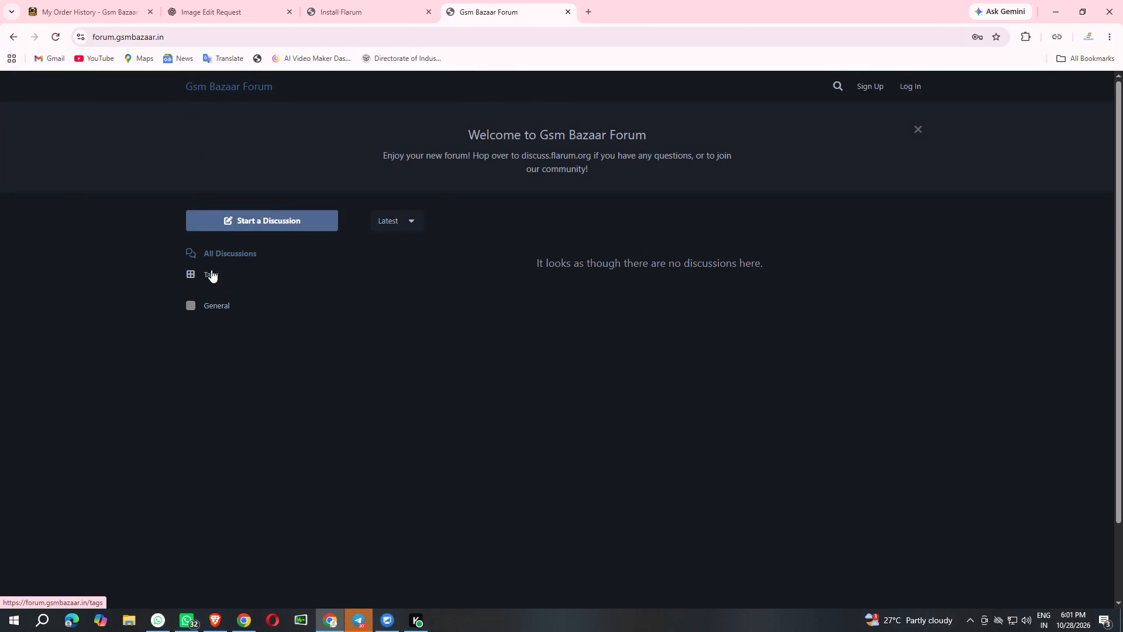
click(214, 256)
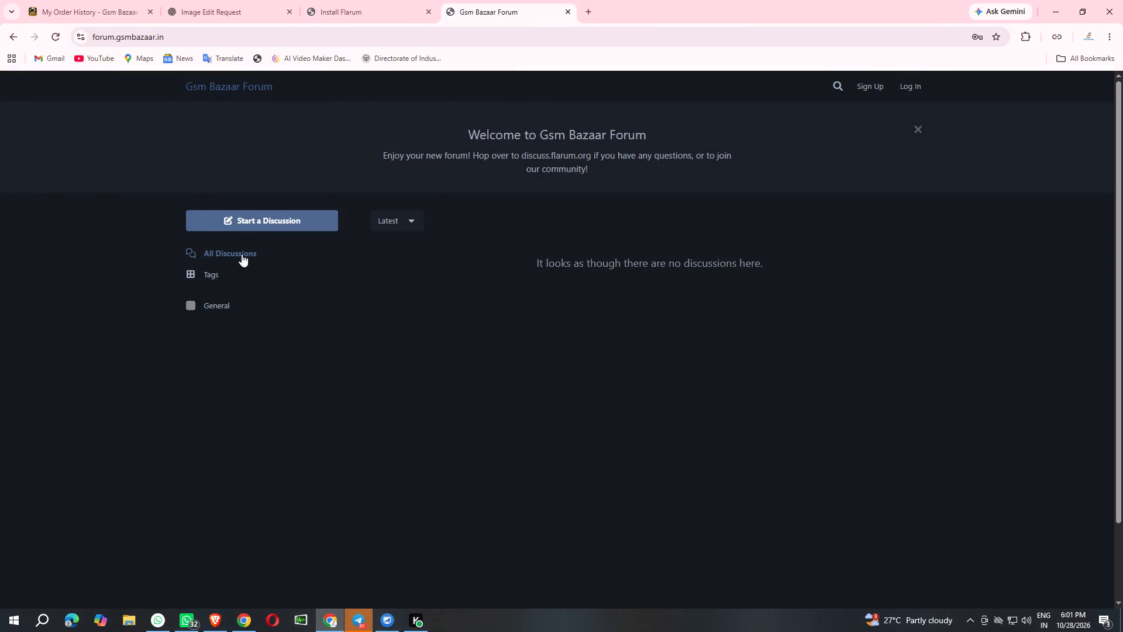
click(217, 250)
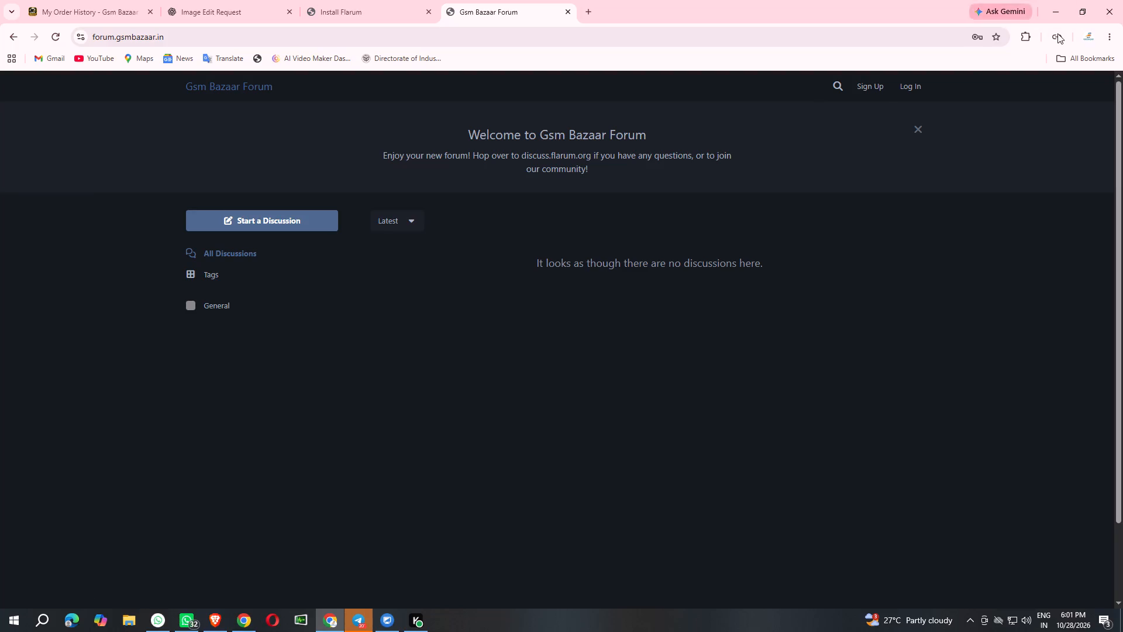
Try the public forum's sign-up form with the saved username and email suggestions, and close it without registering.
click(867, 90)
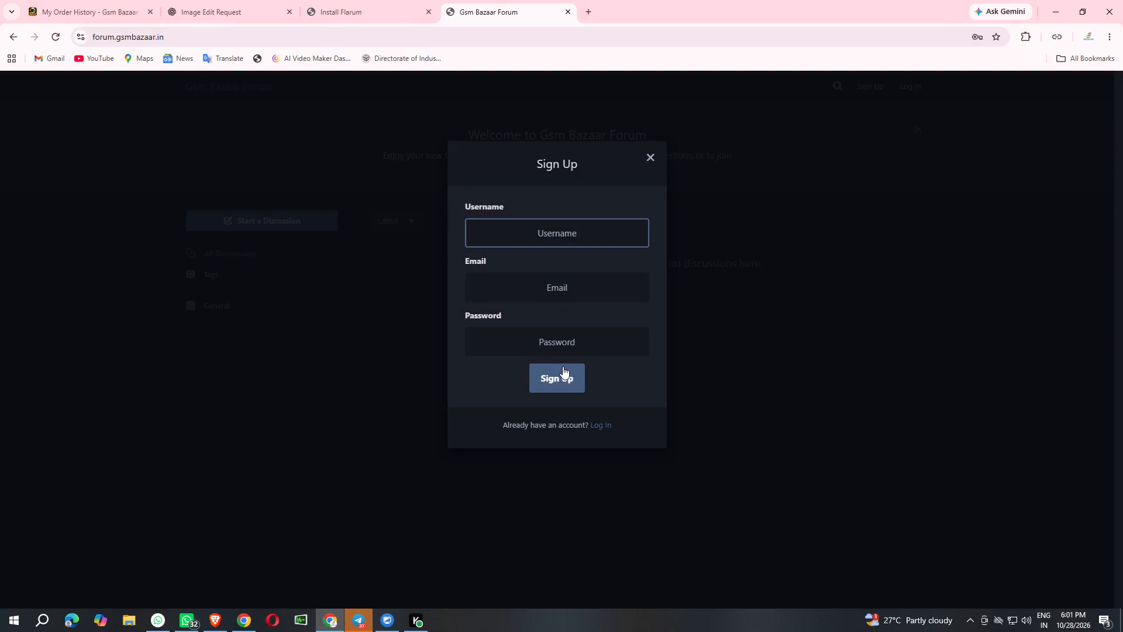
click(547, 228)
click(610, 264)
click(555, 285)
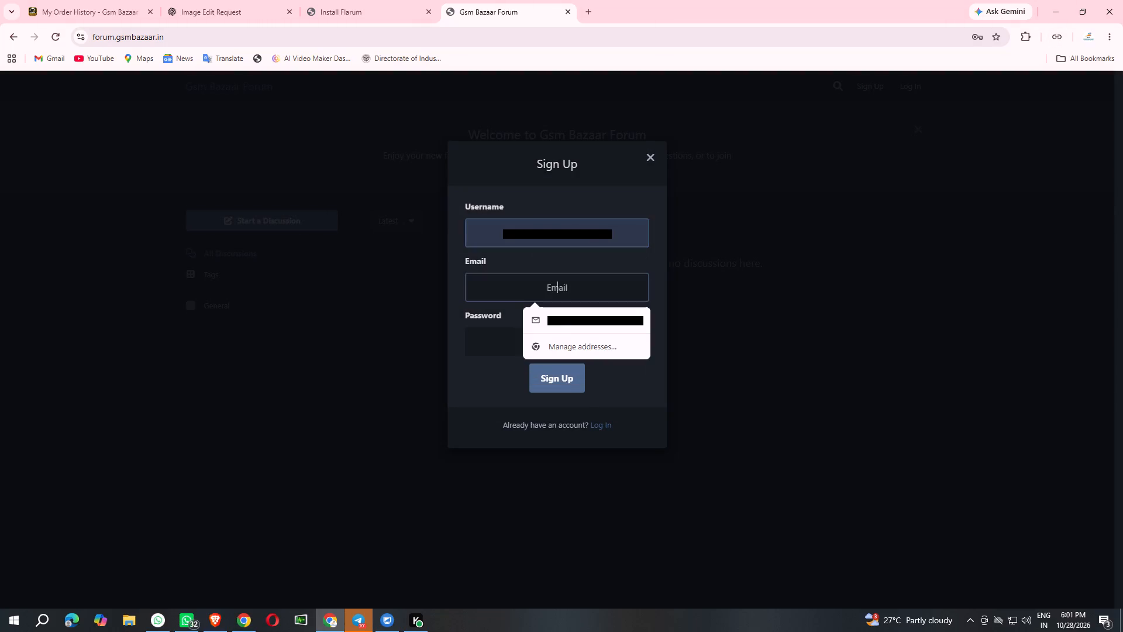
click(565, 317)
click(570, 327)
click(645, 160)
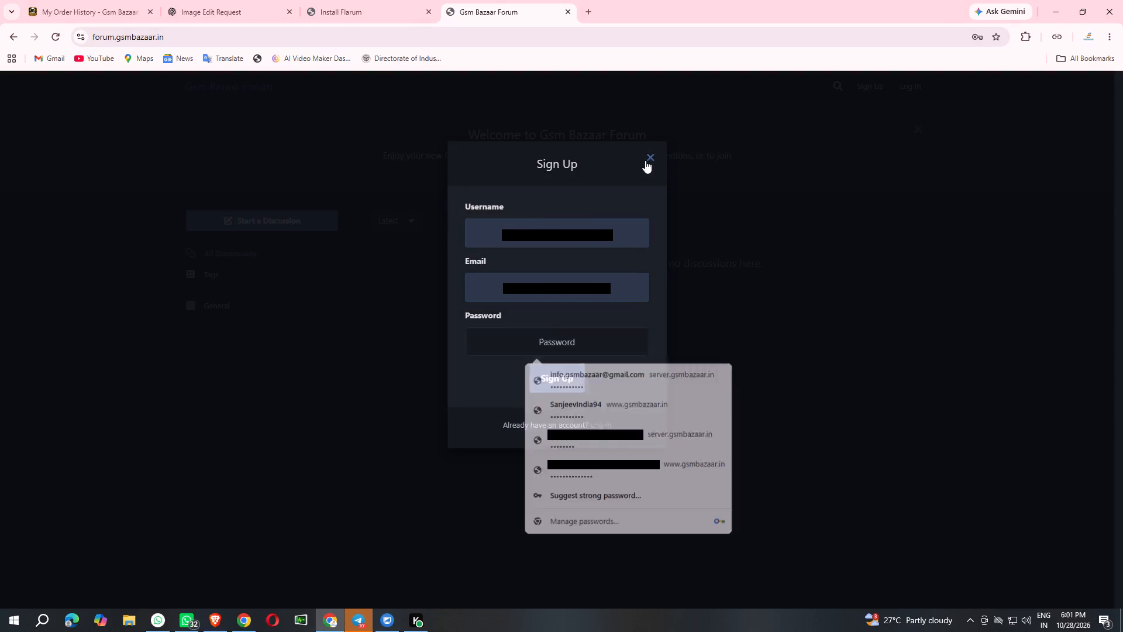
Back in the forum admin window, review the Appearance options and the Custom Header editor, closing it without changes.
click(1053, 5)
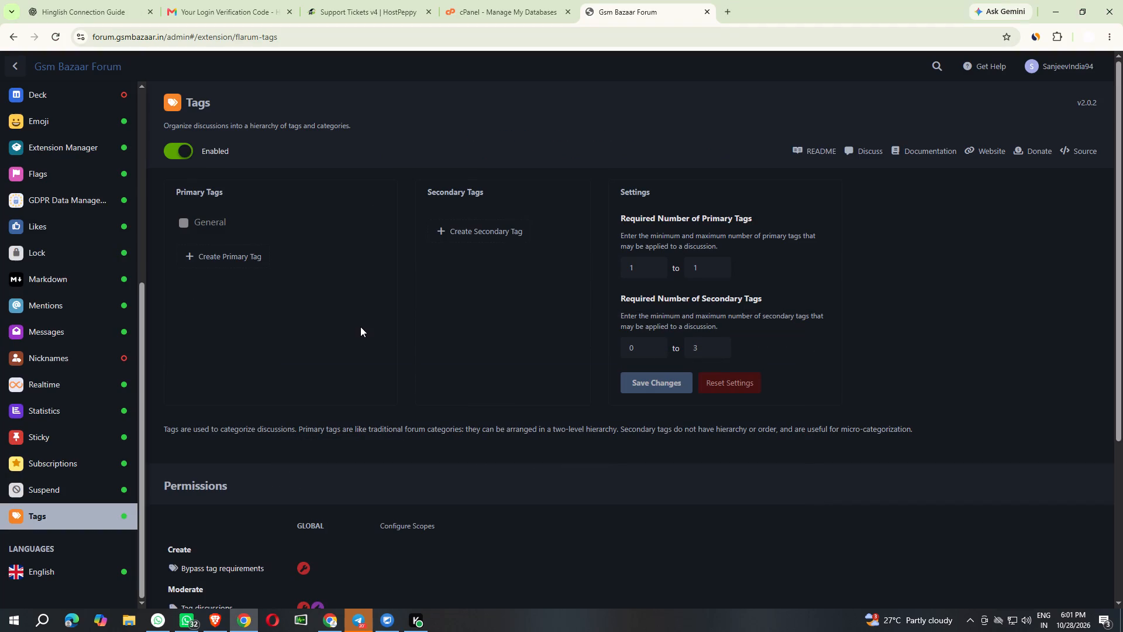
scroll(71, 177, up, 10)
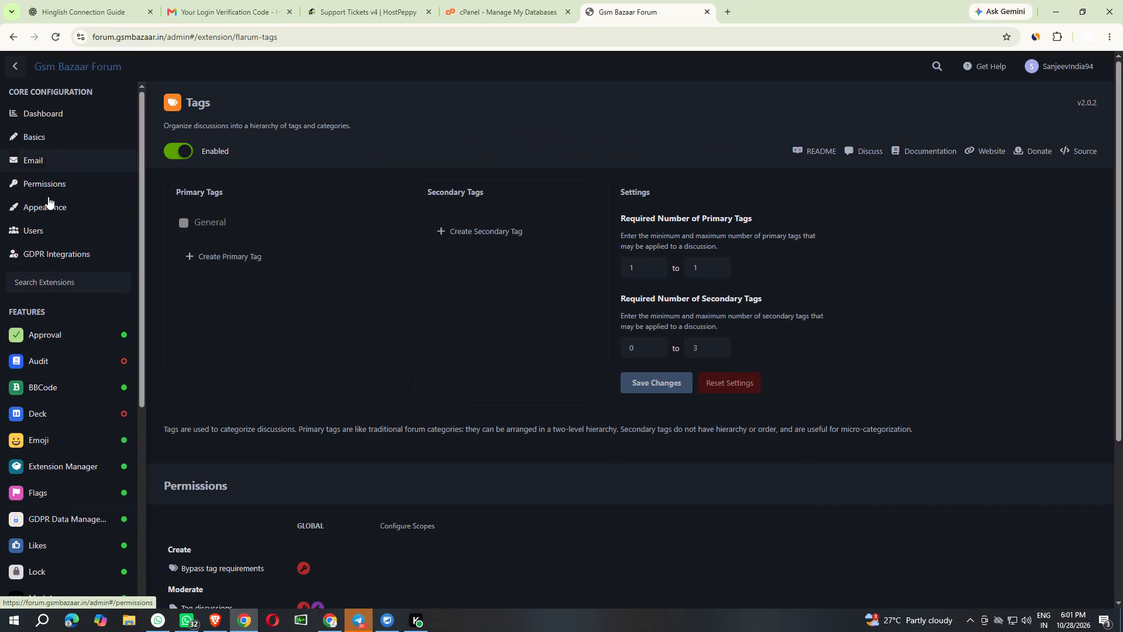
click(47, 201)
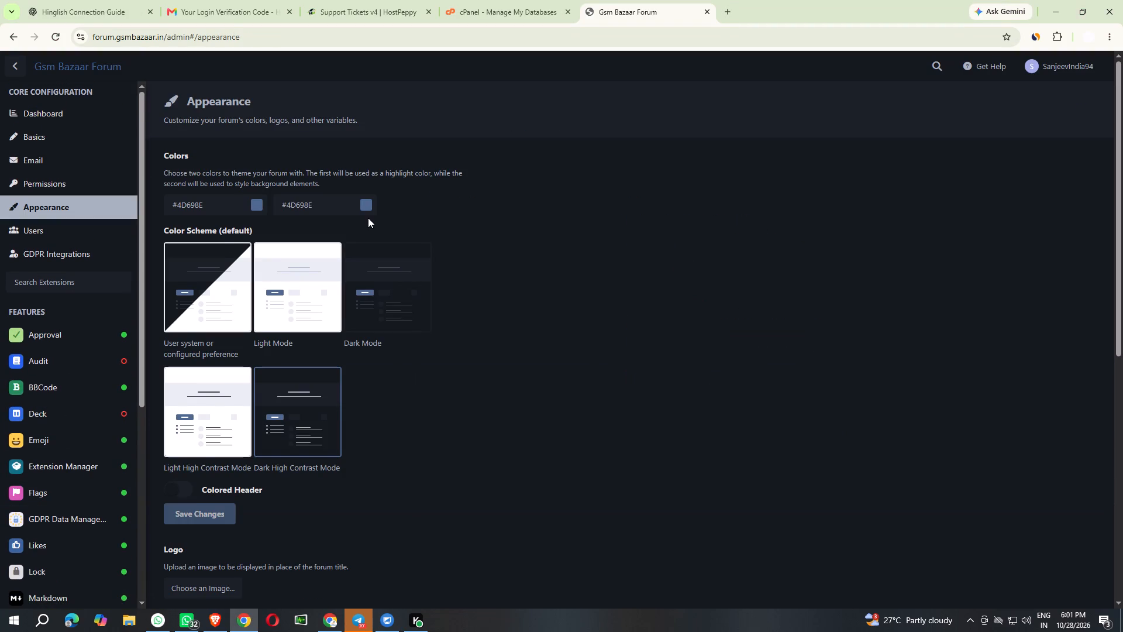
scroll(371, 219, down, 2)
scroll(378, 347, down, 3)
scroll(378, 376, up, 1)
scroll(378, 376, down, 13)
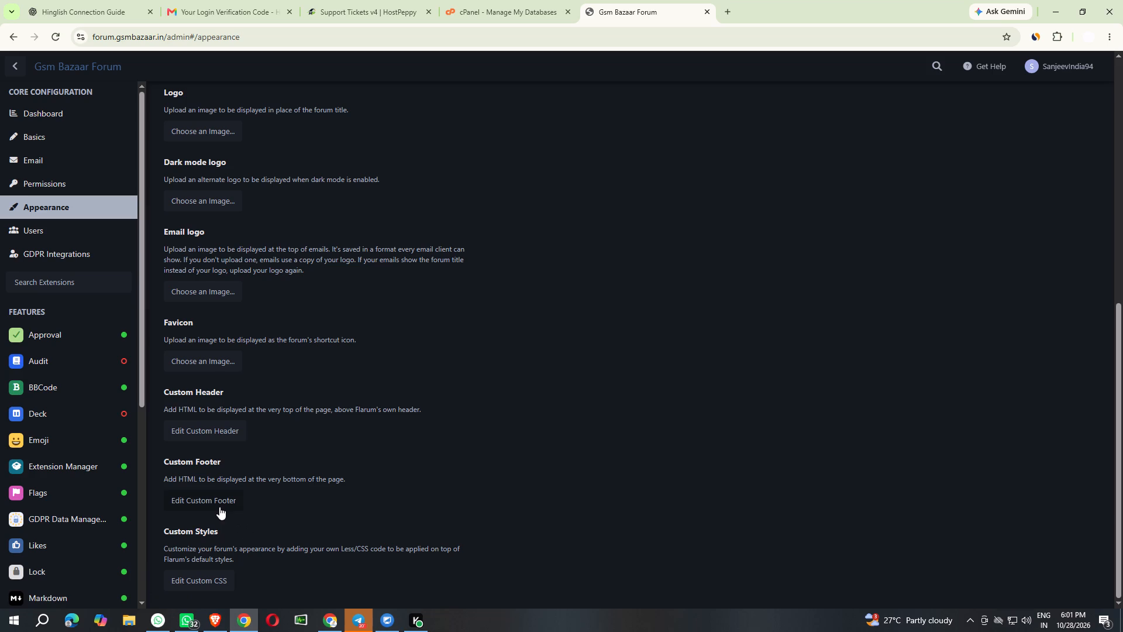
click(205, 432)
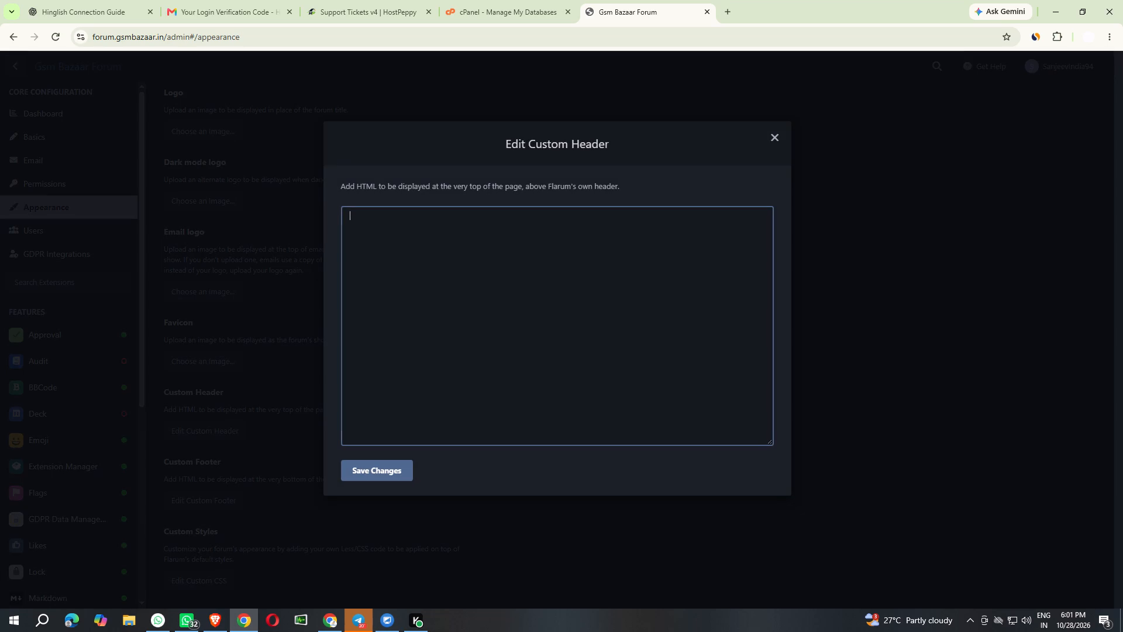
click(769, 139)
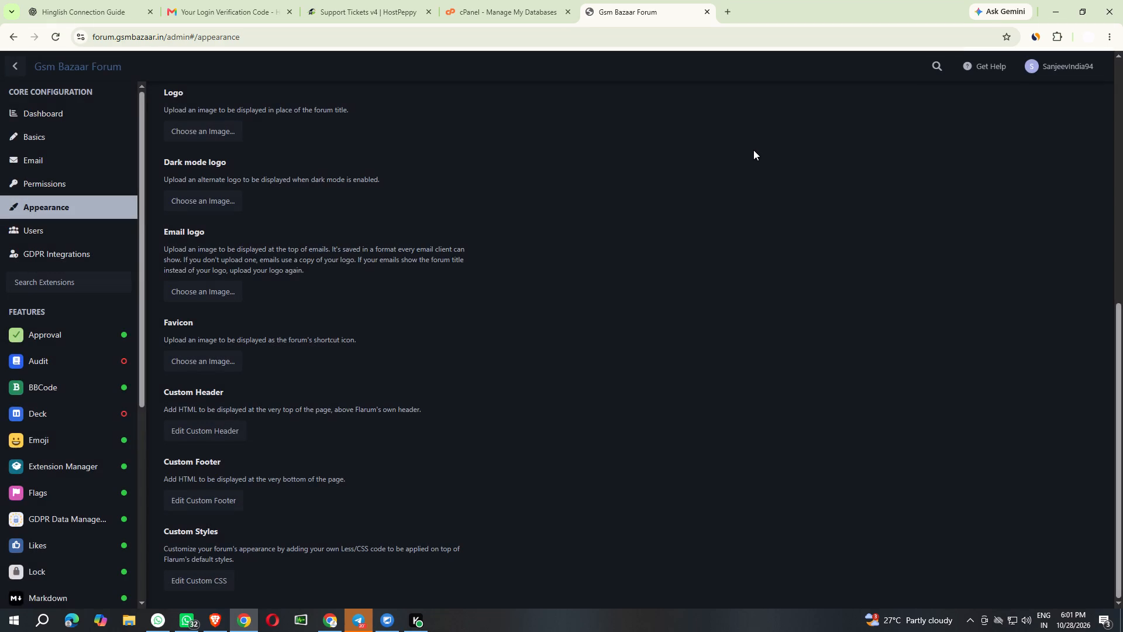
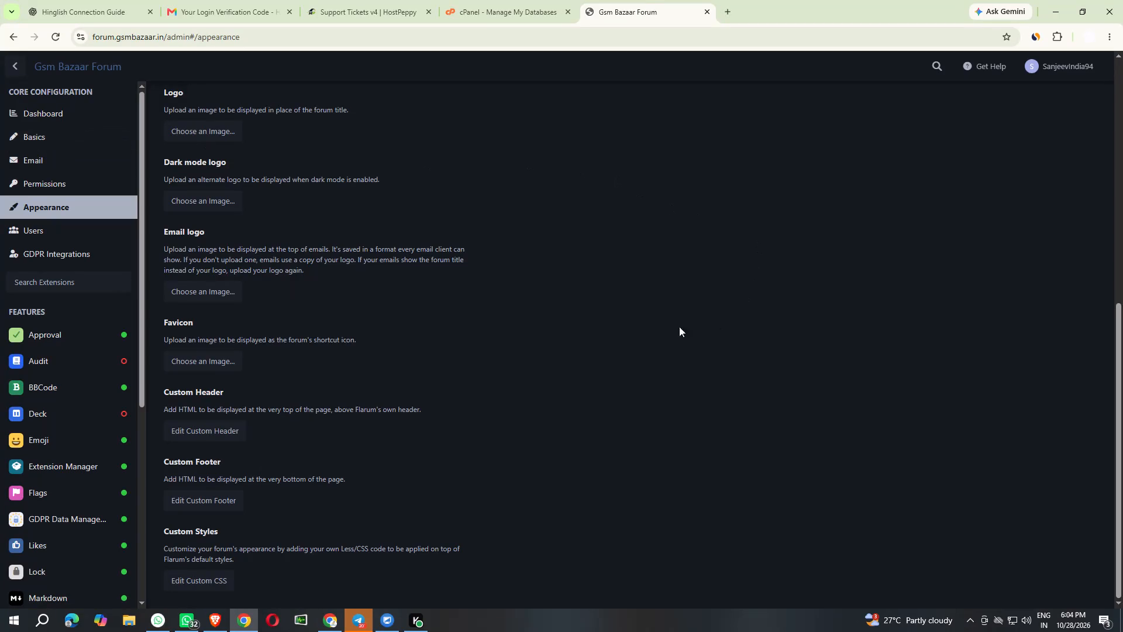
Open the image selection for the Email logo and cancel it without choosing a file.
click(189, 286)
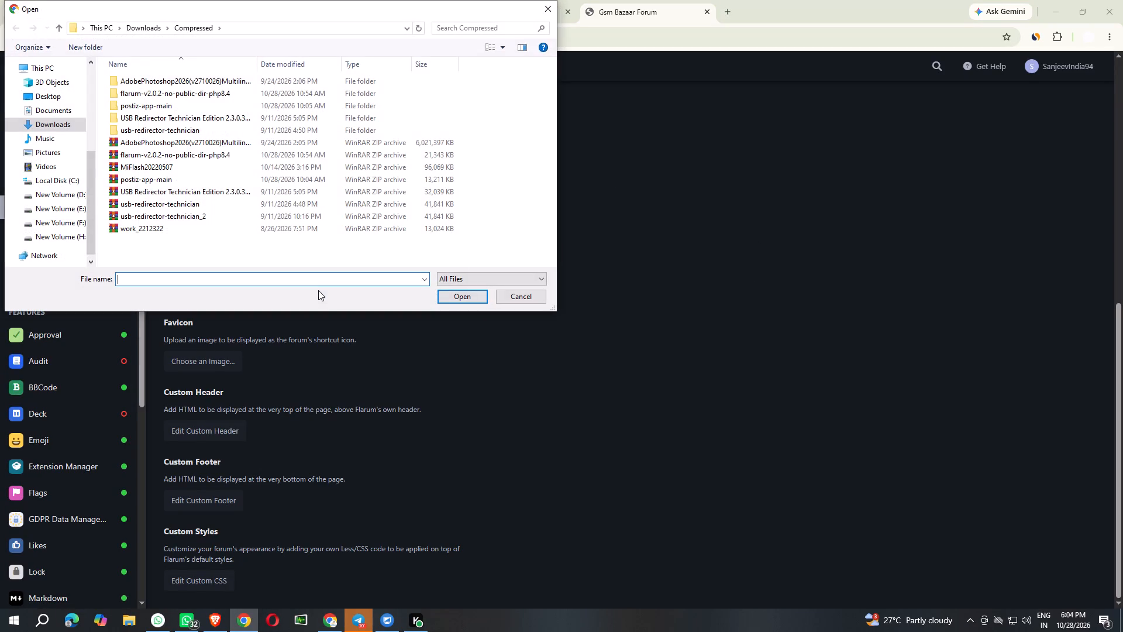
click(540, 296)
Open the image selection for the forum's main Logo, the one displayed in place of the forum title.
scroll(223, 284, up, 5)
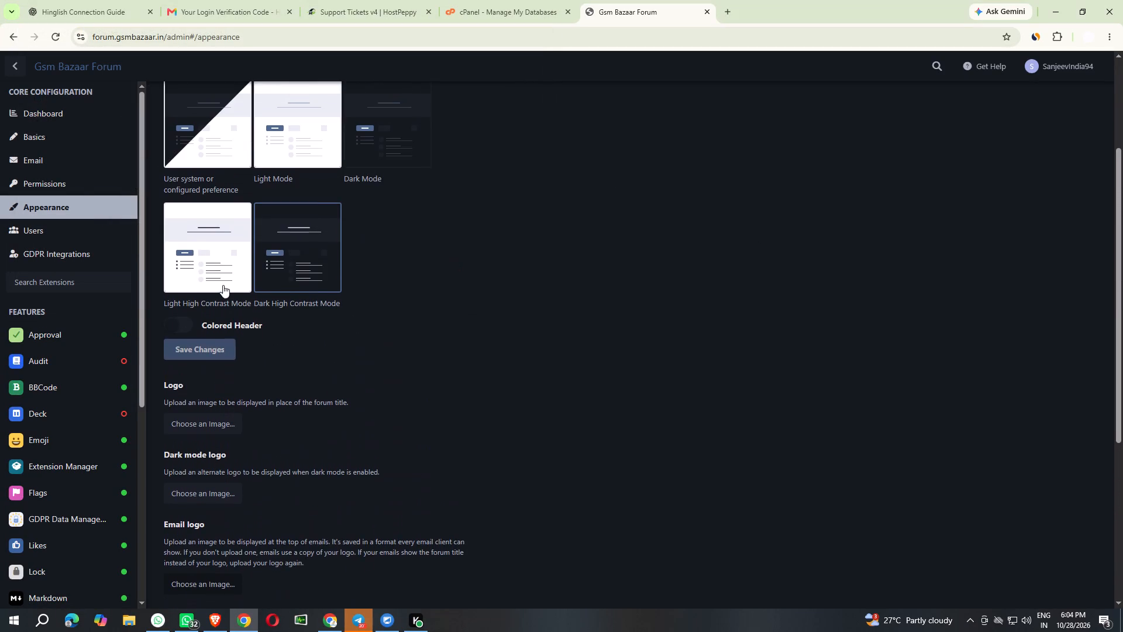
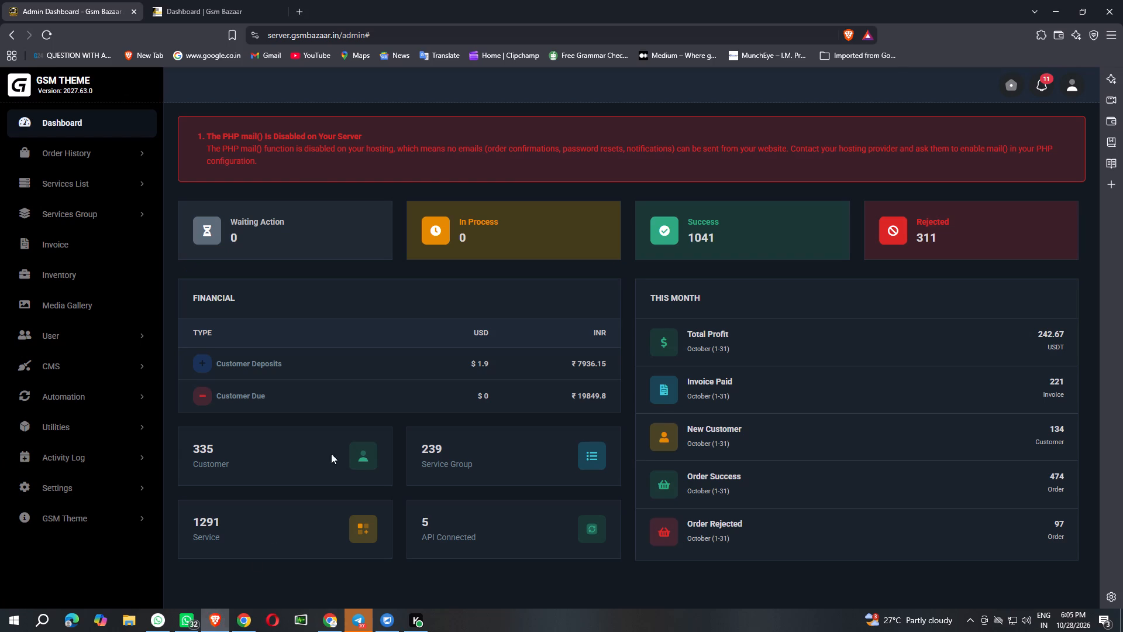
Switch from the Gsm Bazaar admin dashboard in Brave back to the public forum page in Chrome.
click(216, 615)
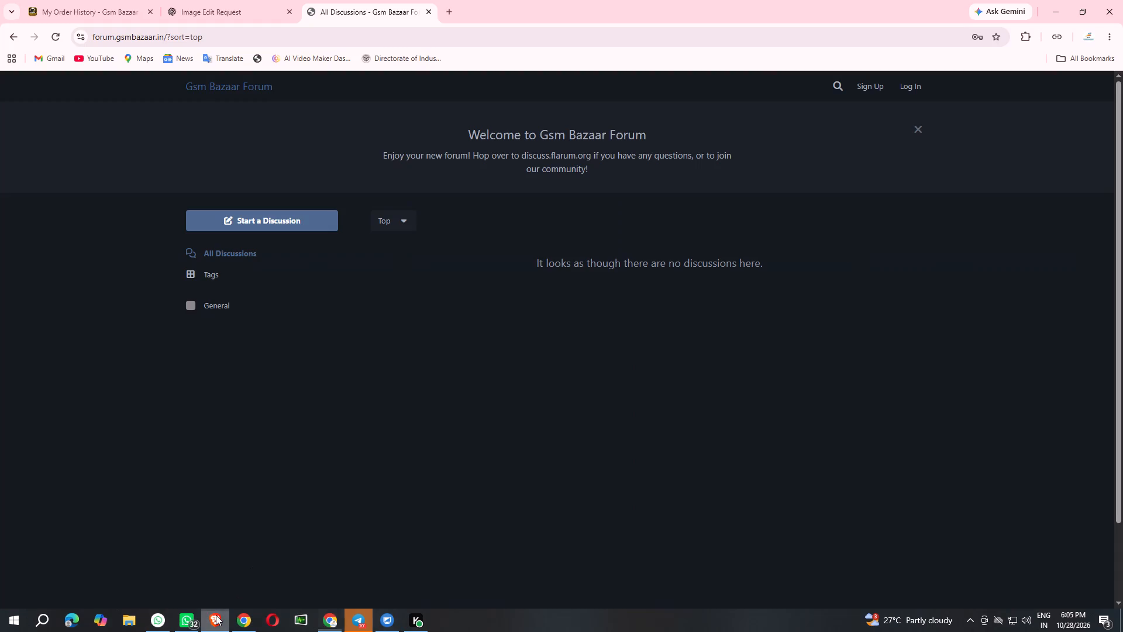
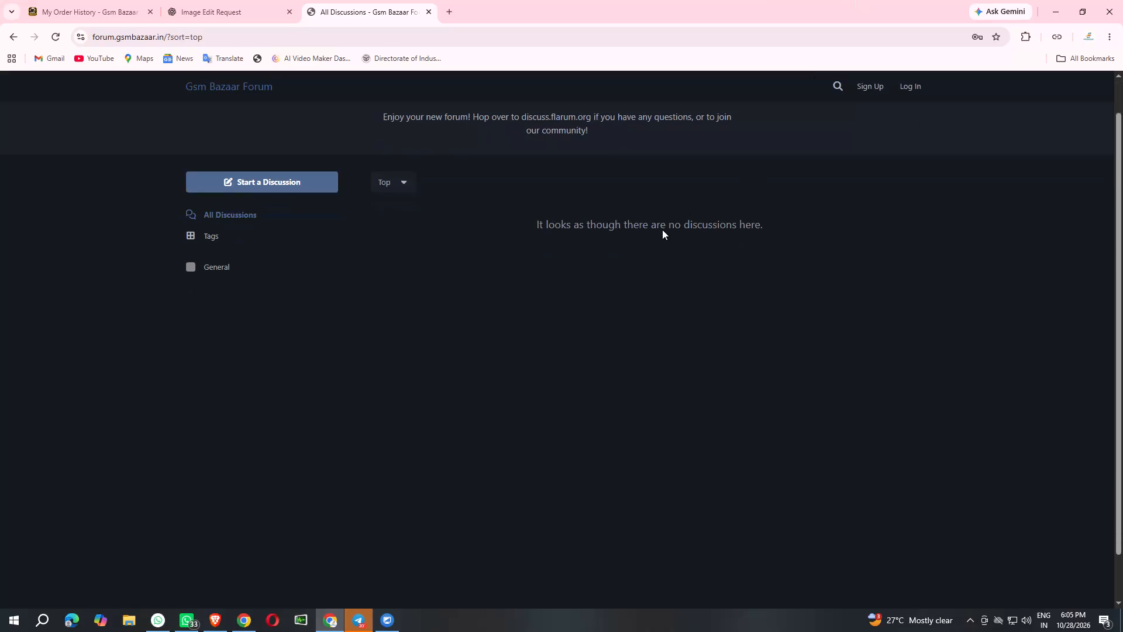
Review the welcome banner heading on the public forum page, highlighting the beginning of its text.
scroll(630, 228, up, 4)
drag(433, 139, 547, 142)
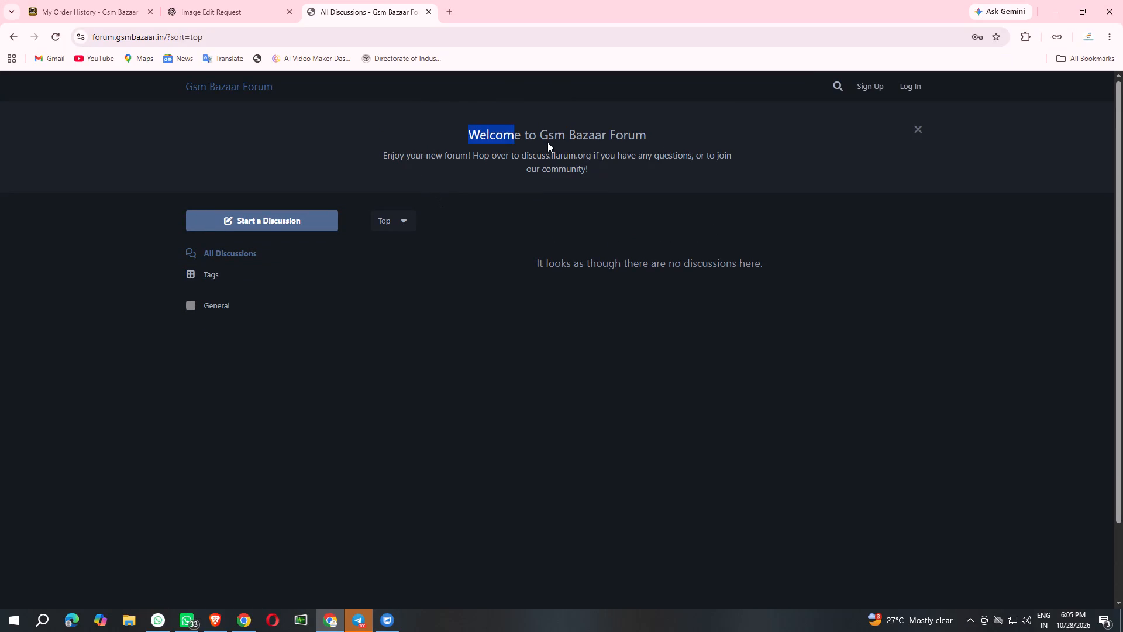
Highlight the welcome banner text on the public forum page, from the heading into the message below it.
drag(547, 142, 673, 166)
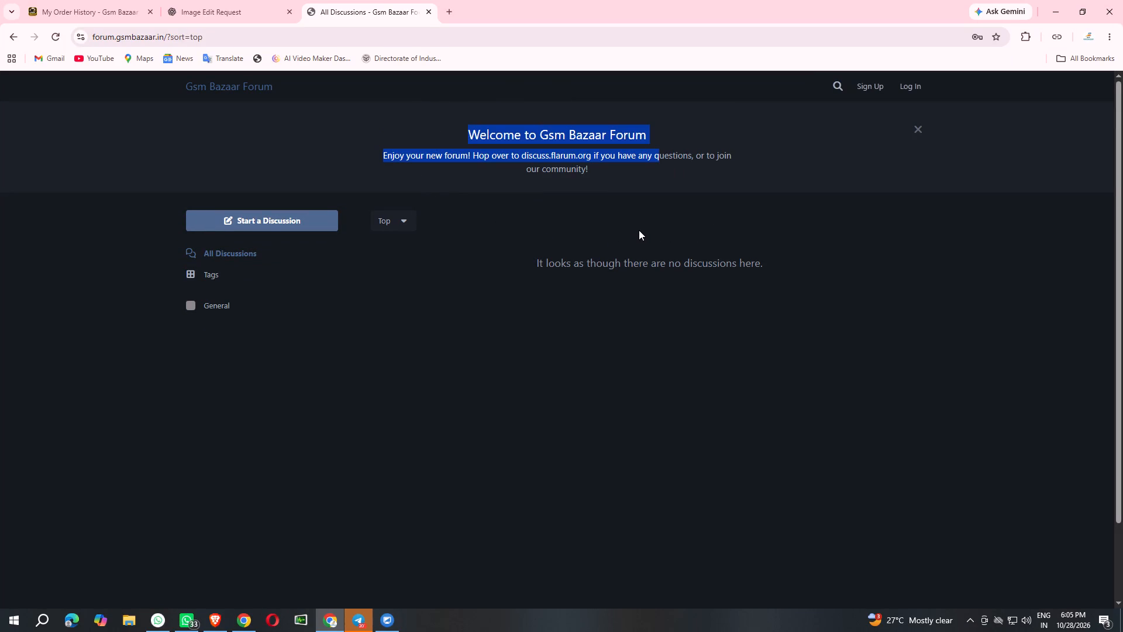